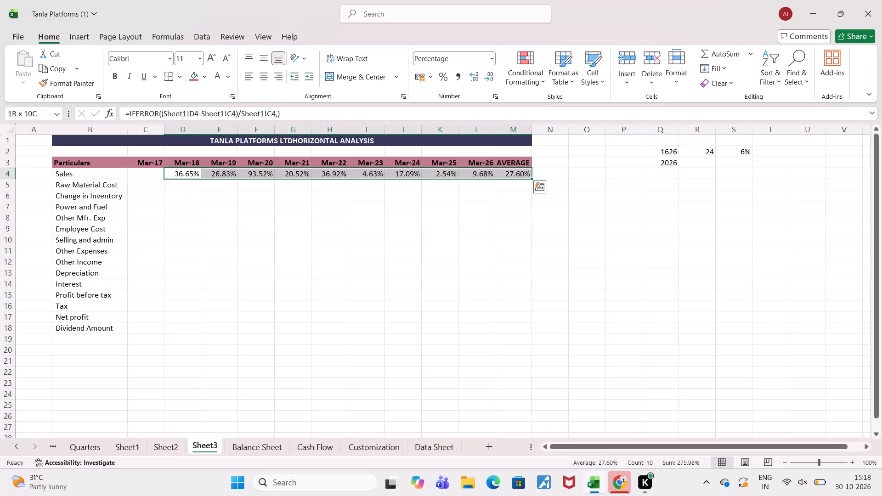
Fill the Sales row formulas in C4:M4 down through the Dividend Amount row 18 of the horizontal analysis.
left_click(531, 178)
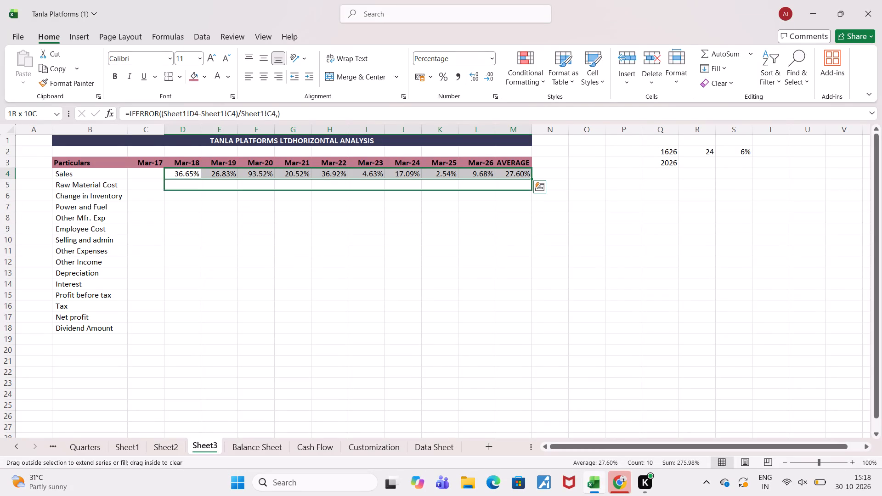
left_click(137, 170)
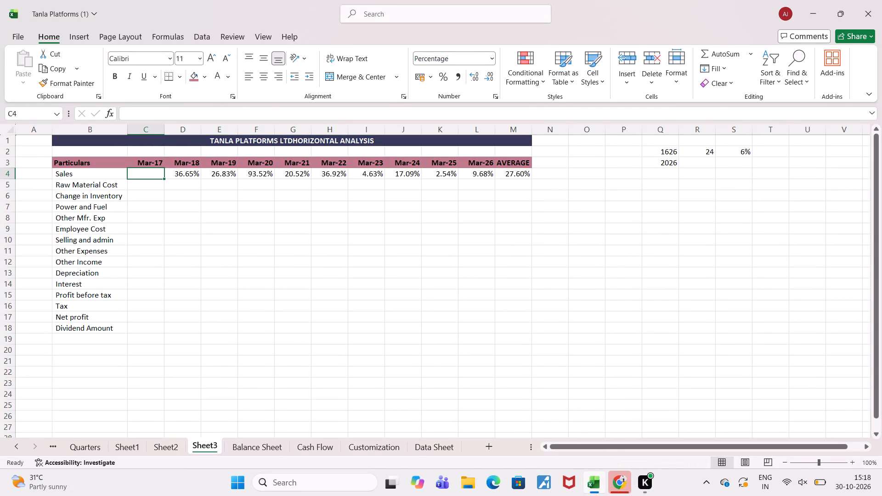
key("shift+Right")
key("shift+Right")
key("shift+Right")
key("shift+Right")
key("shift+Right")
key("shift+Right")
key("shift+Right")
key("shift+Right")
key("shift+Right")
key("shift+Right")
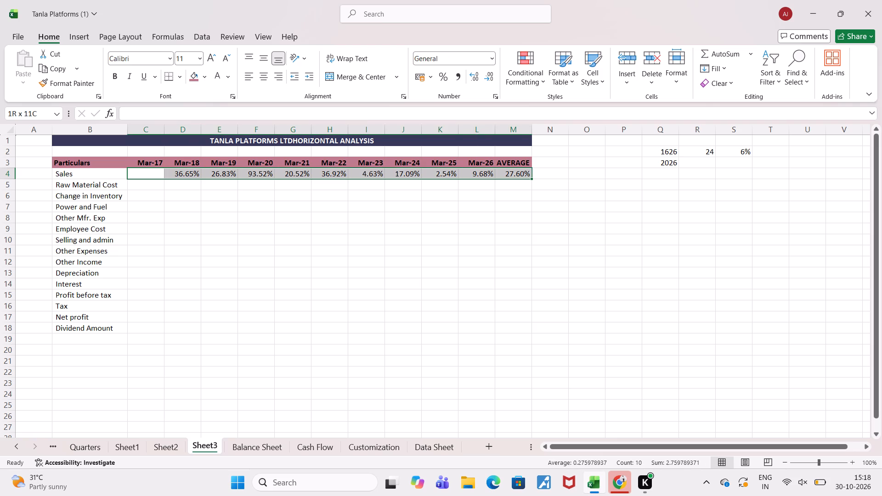
left_click_drag(531, 178, 509, 315)
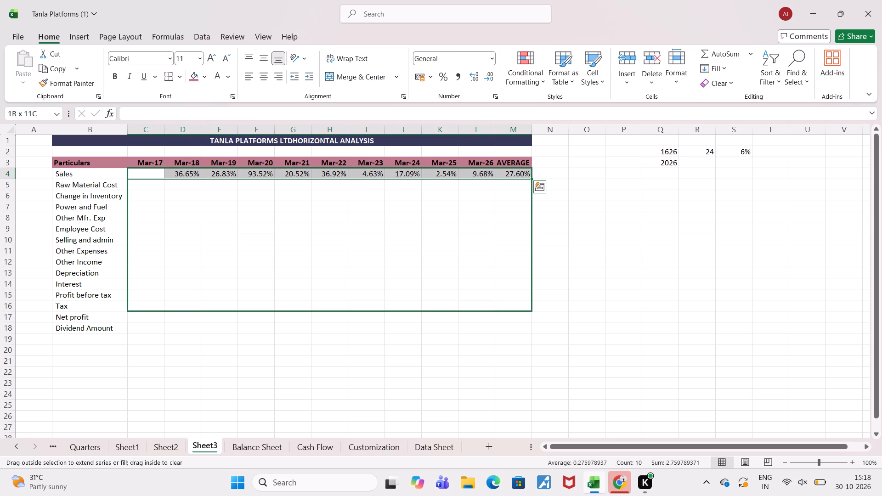
left_click_drag(509, 315, 506, 328)
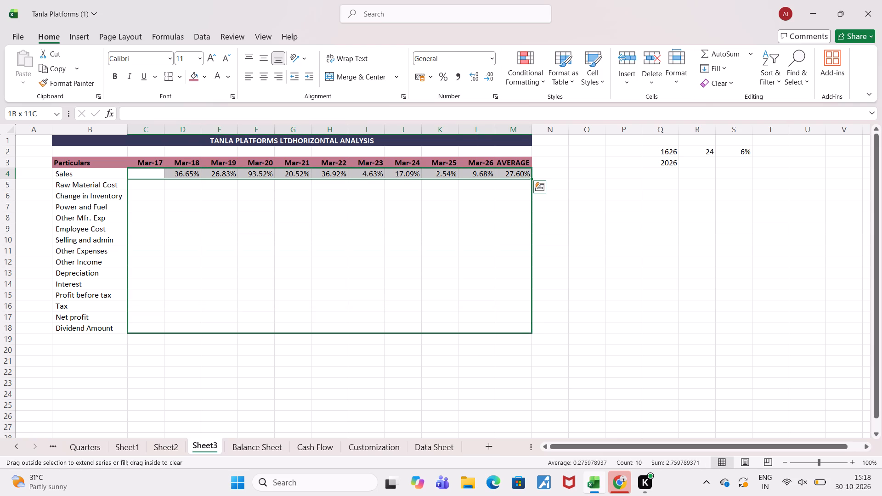
left_click_drag(506, 328, 505, 328)
left_click(655, 299)
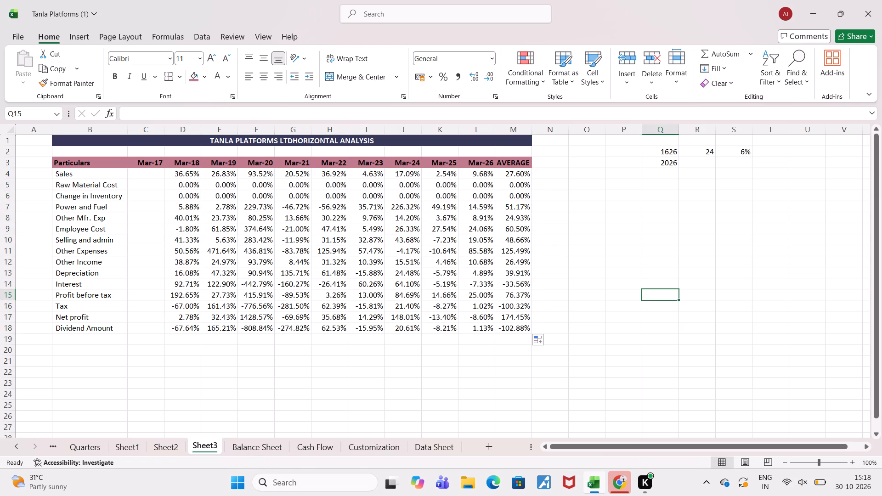
Add a new blank worksheet after Sheet3.
left_click(484, 446)
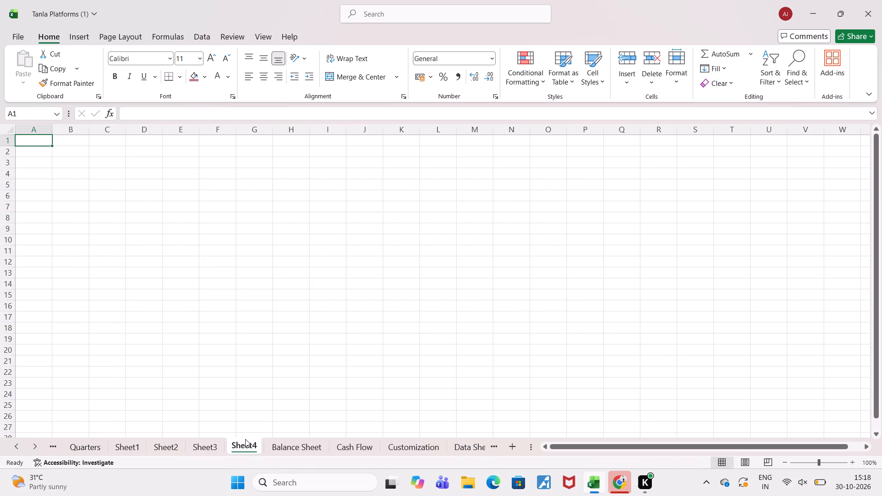
left_click(245, 439)
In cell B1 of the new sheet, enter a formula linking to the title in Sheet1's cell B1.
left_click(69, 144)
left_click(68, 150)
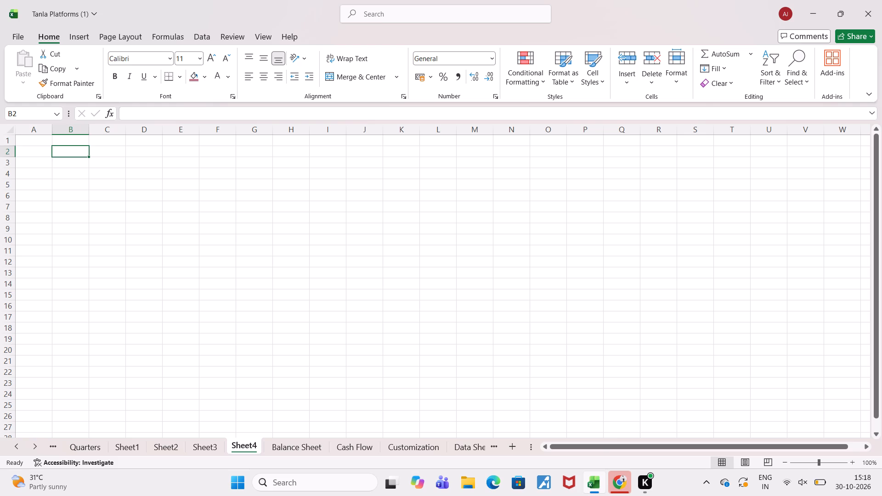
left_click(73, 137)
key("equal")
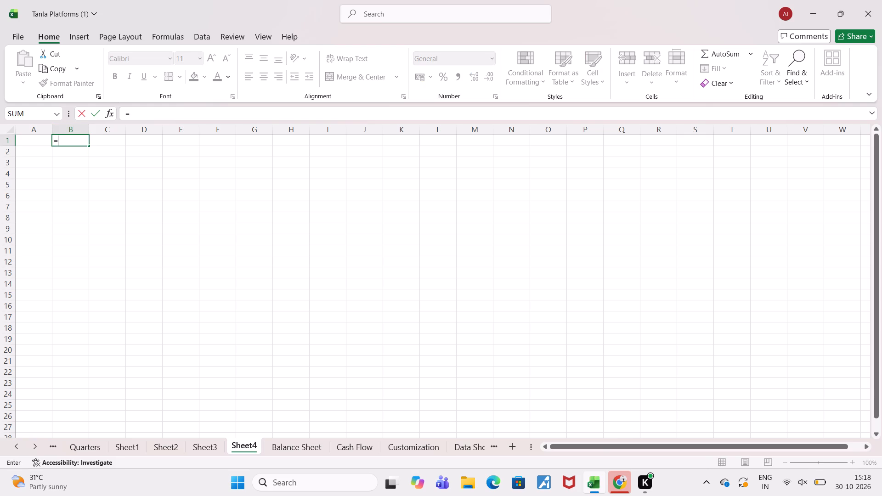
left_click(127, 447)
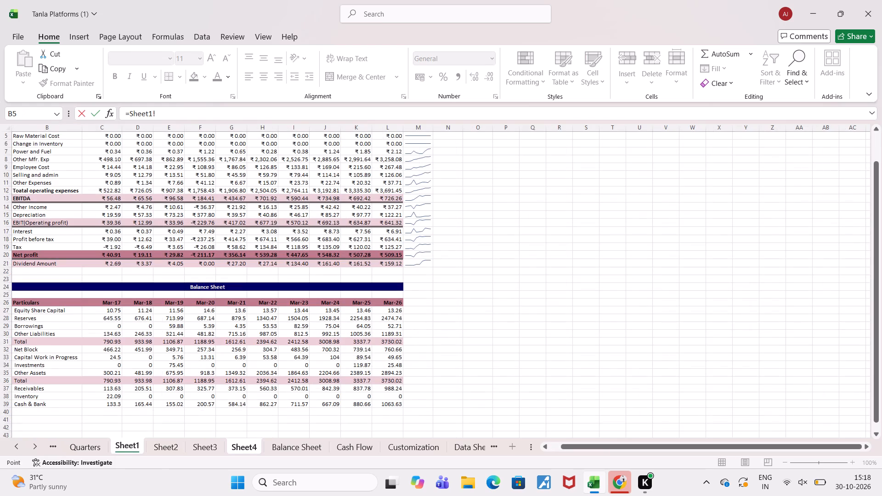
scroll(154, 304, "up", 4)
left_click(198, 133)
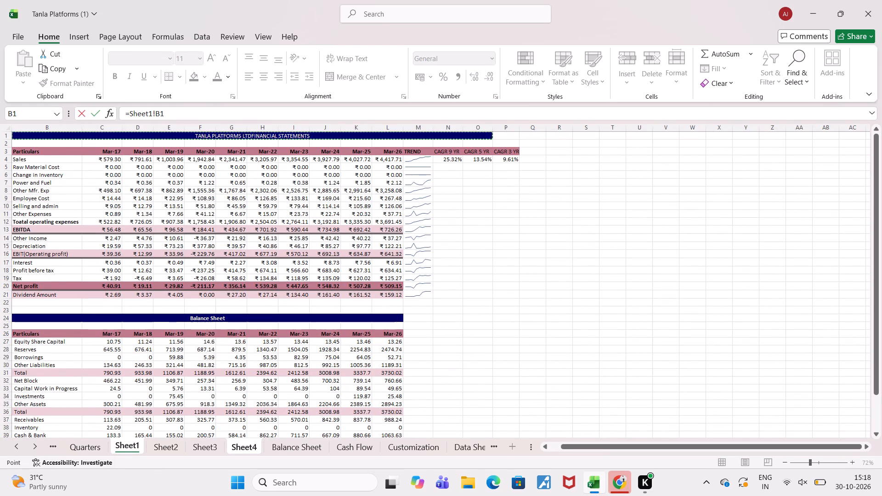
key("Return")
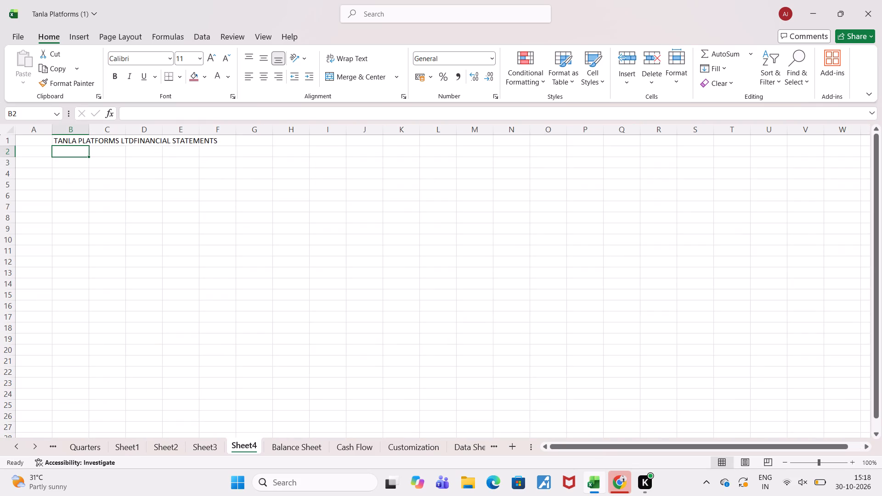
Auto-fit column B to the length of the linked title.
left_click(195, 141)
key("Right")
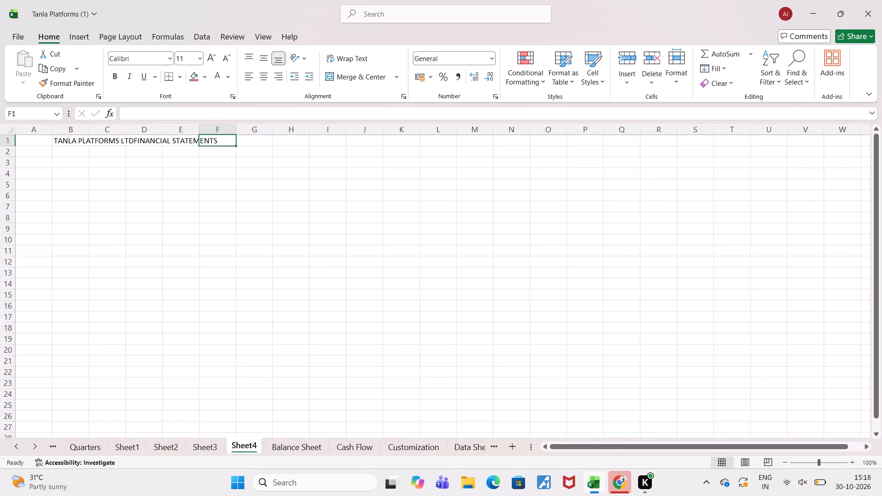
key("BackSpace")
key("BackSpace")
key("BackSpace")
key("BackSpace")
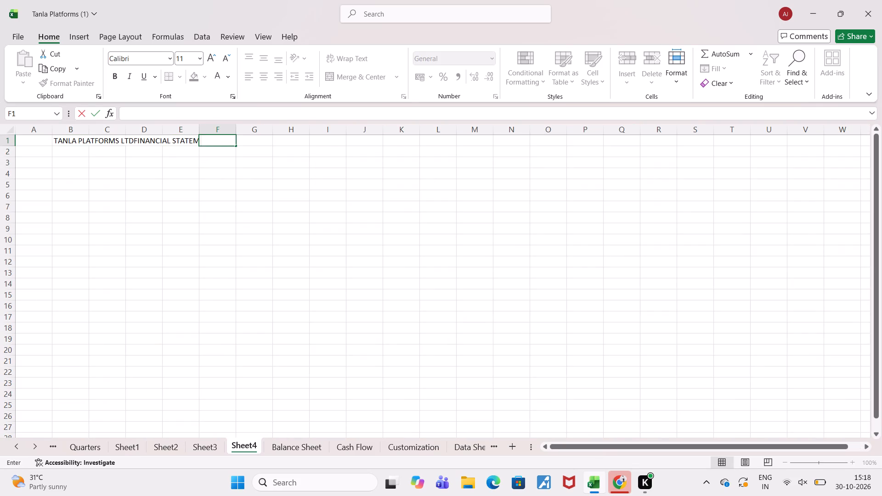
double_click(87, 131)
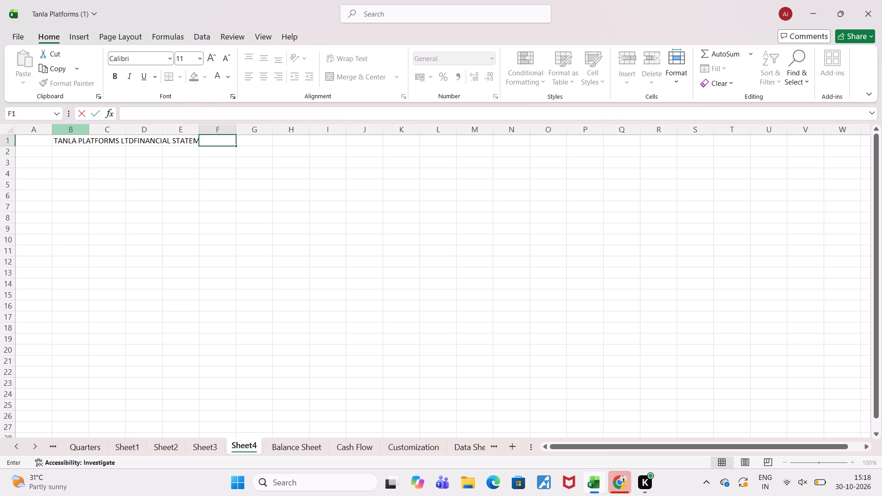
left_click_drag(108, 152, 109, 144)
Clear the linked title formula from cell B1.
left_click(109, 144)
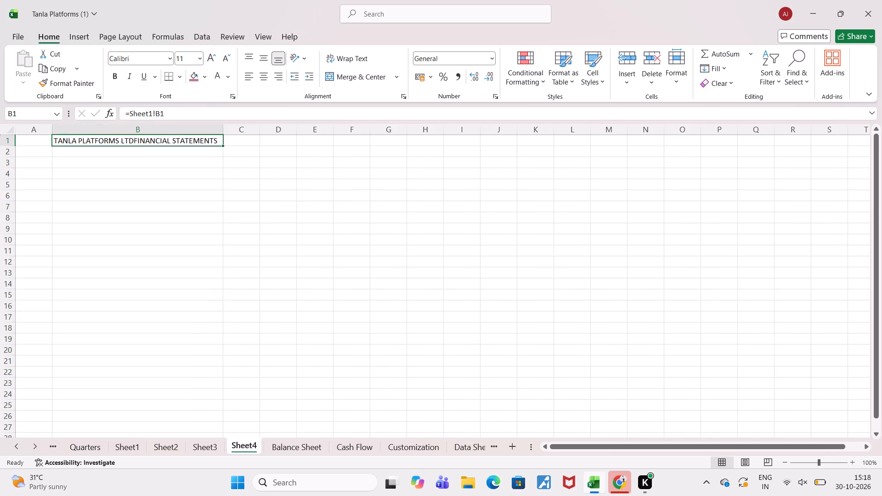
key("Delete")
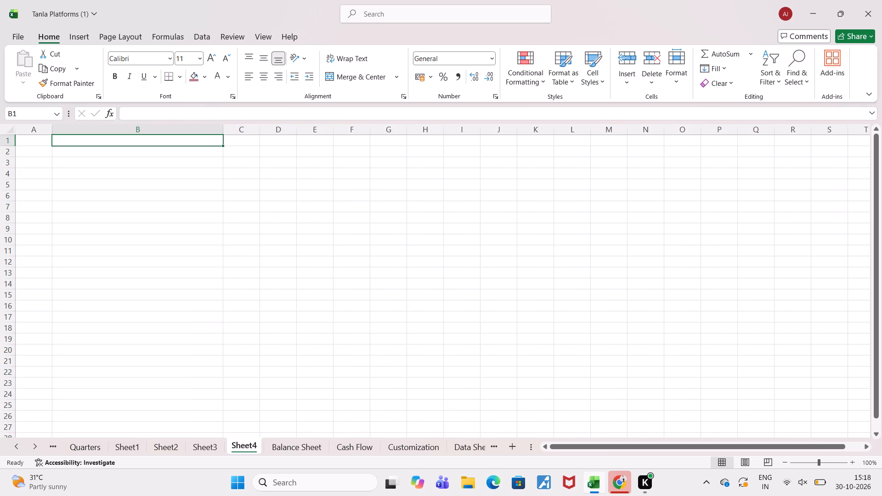
Narrow column B to slightly wider than the neighbouring default columns.
left_click_drag(226, 131, 102, 133)
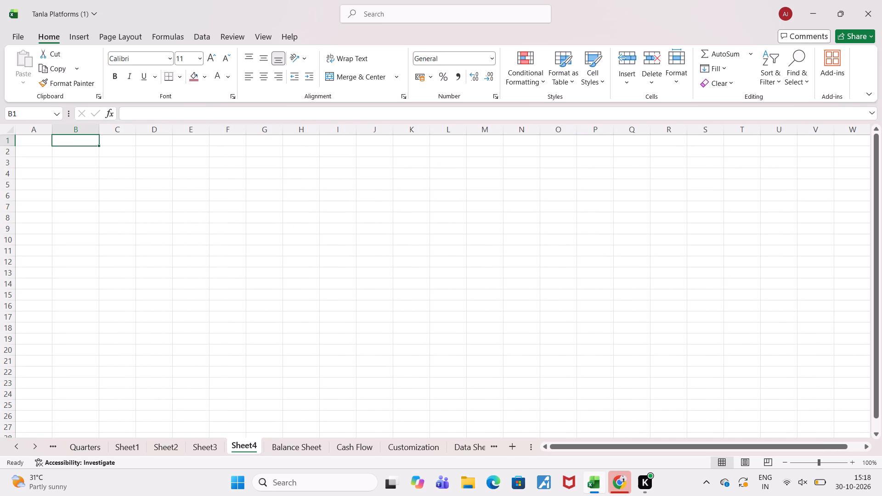
left_click(97, 133)
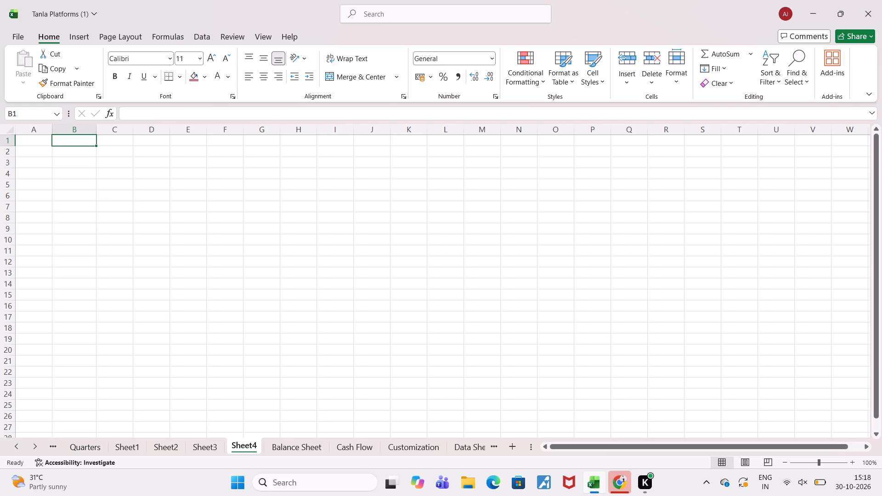
left_click(137, 222)
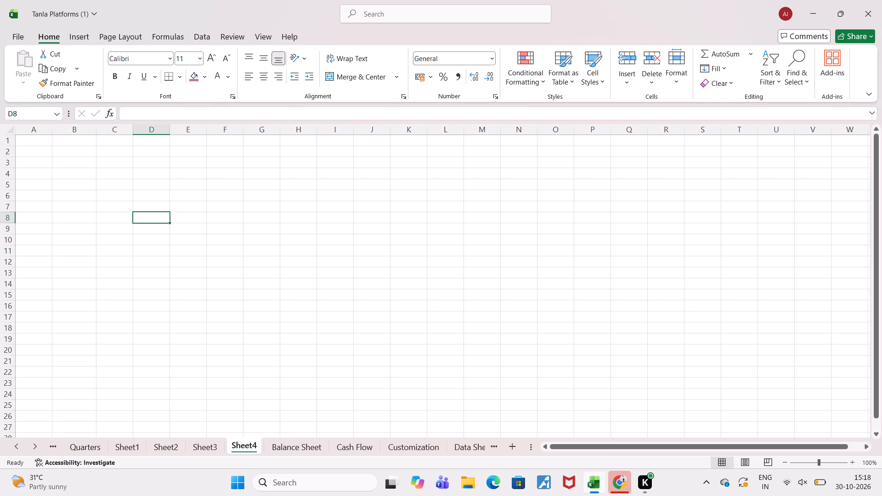
Enter a title formula in B1 joining the company name from Data Sheet cell B1 with the text "trend analysis".
left_click(58, 136)
key("equal")
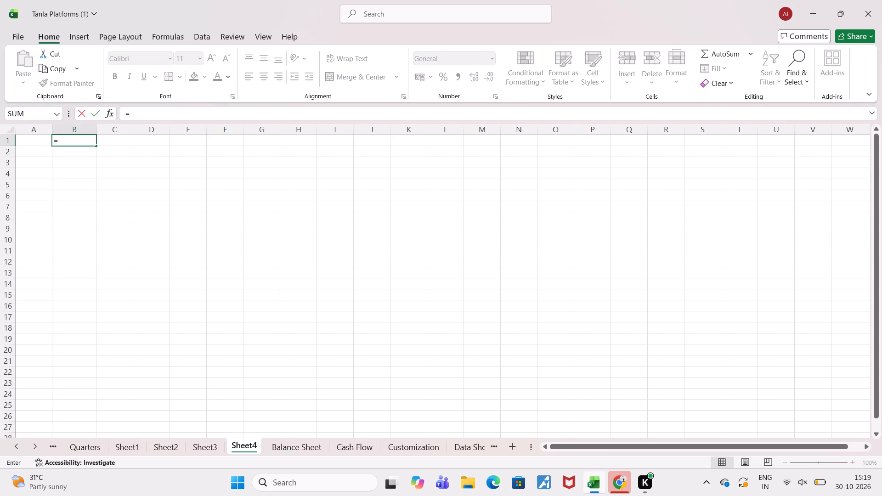
left_click(464, 439)
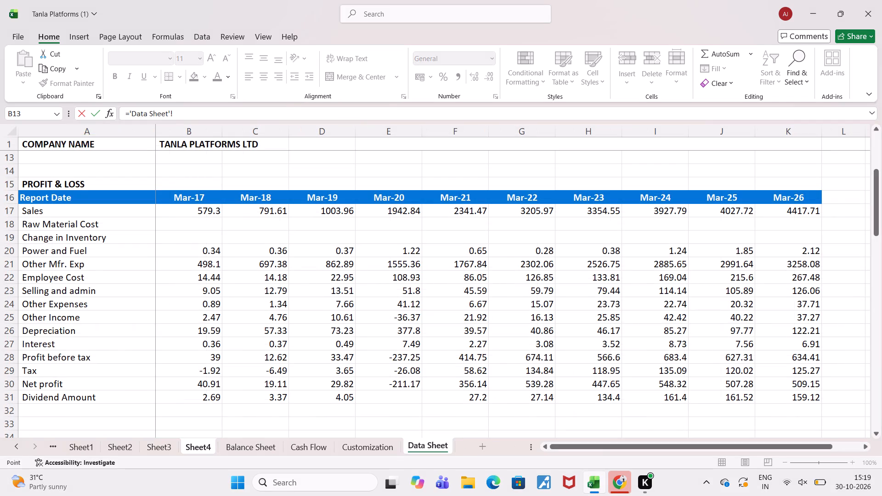
left_click(207, 156)
left_click(205, 149)
left_click(201, 143)
key("shift+ampersand")
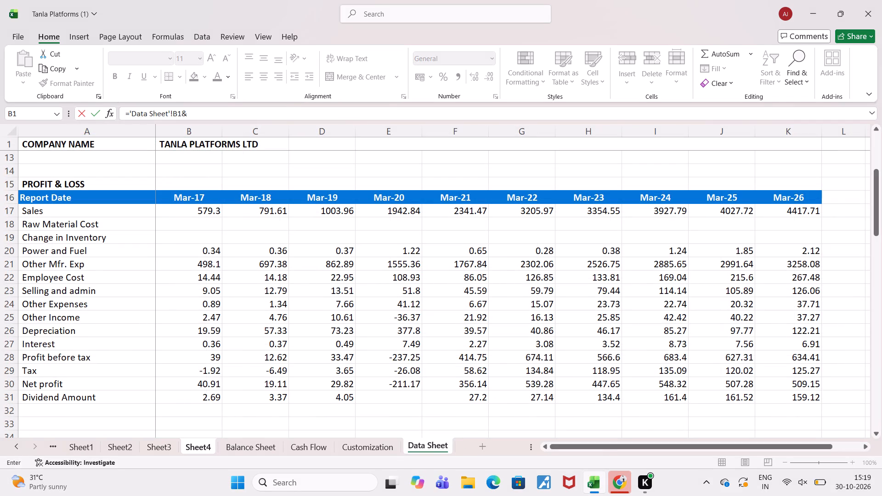
key("shift+quotedbl")
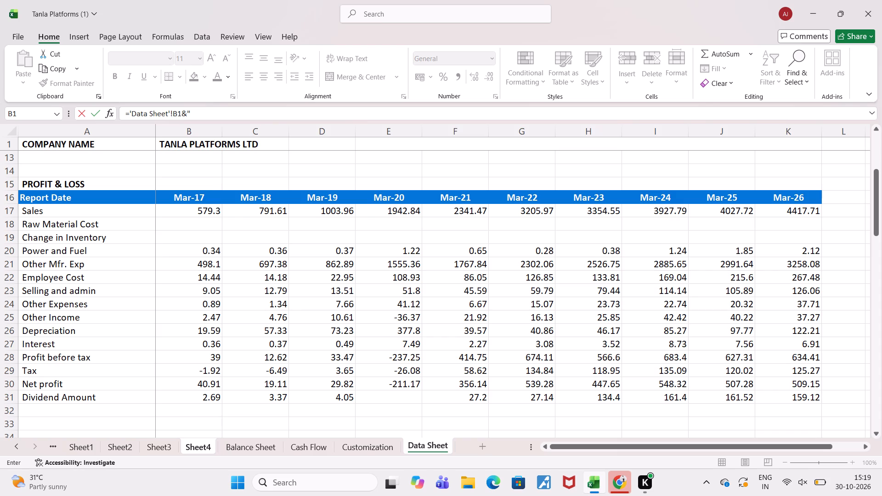
type("tre")
type("nd analysis")
key("shift+quotedbl")
key("Return")
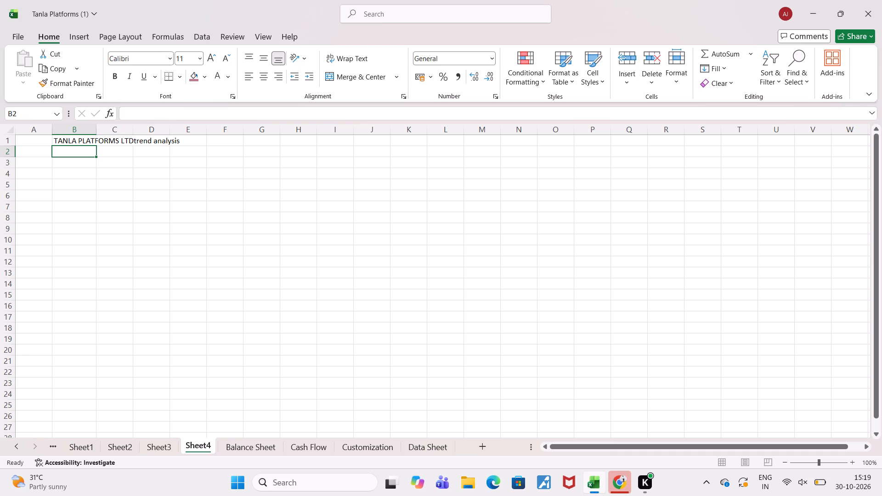
Merge and center the trend analysis title across cells B1:L1.
left_click(147, 145)
left_click(83, 141)
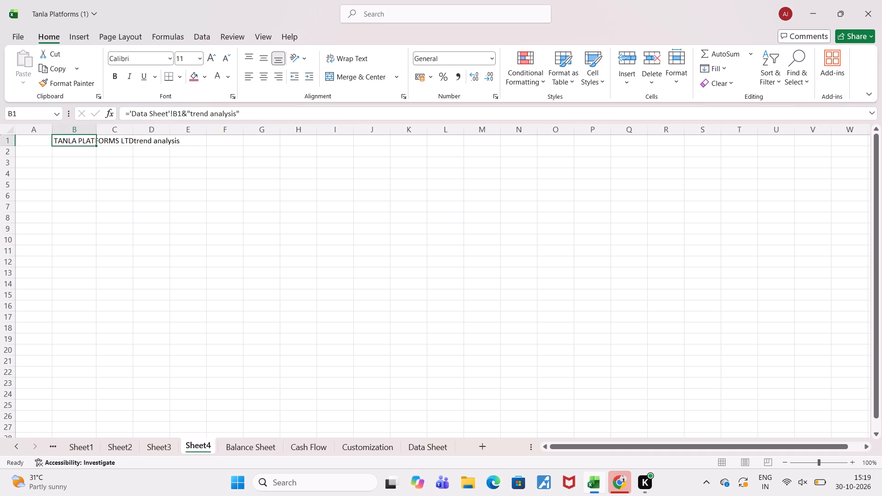
key("shift+Right")
key("shift+Right")
key("shift+Right")
key("shift+Right")
key("shift+Right")
key("shift+Right")
key("shift+Right")
key("shift+Right")
key("shift+Right")
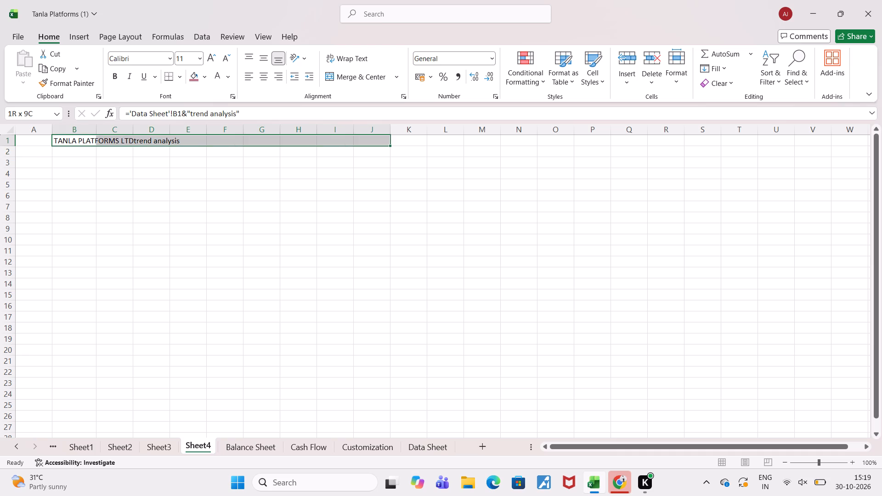
key("shift+Right")
left_click(351, 77)
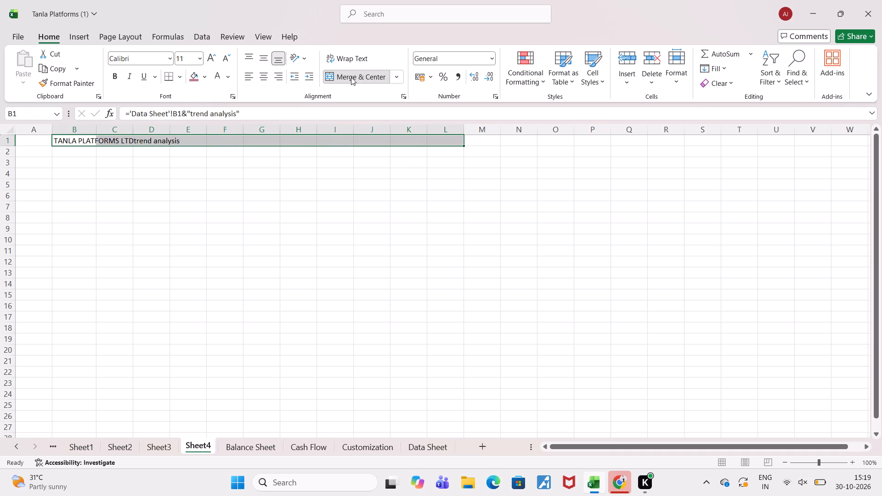
left_click(406, 223)
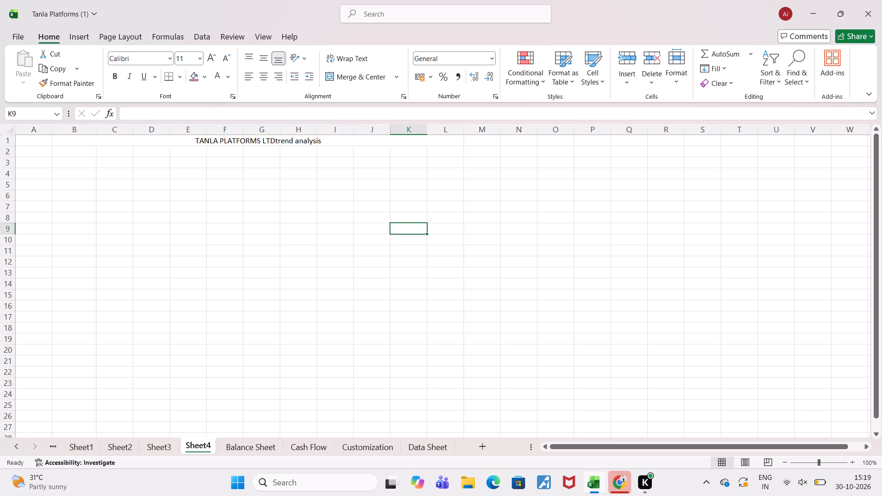
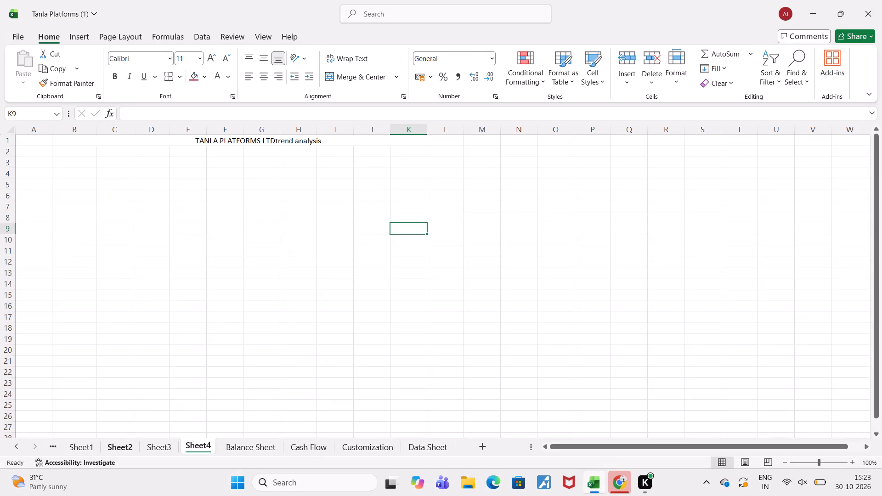
Enter the heading "Particulars" in cell B3 of the trend analysis sheet.
left_click(76, 162)
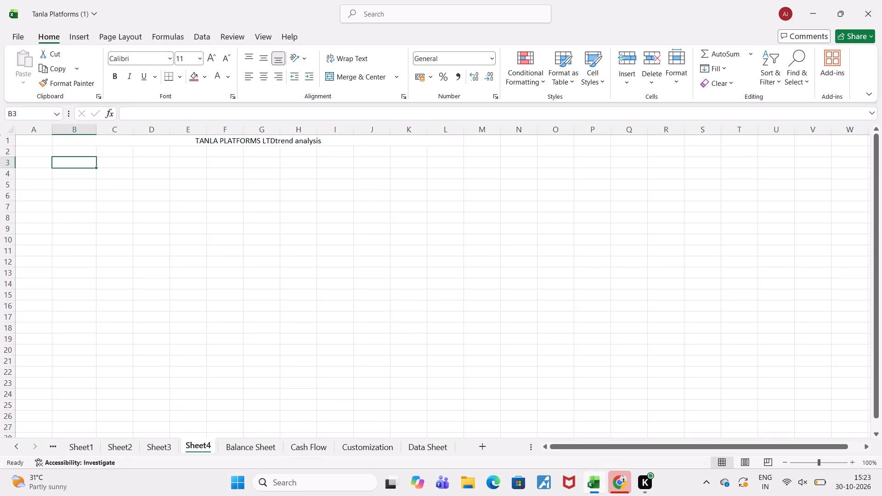
type("articulars")
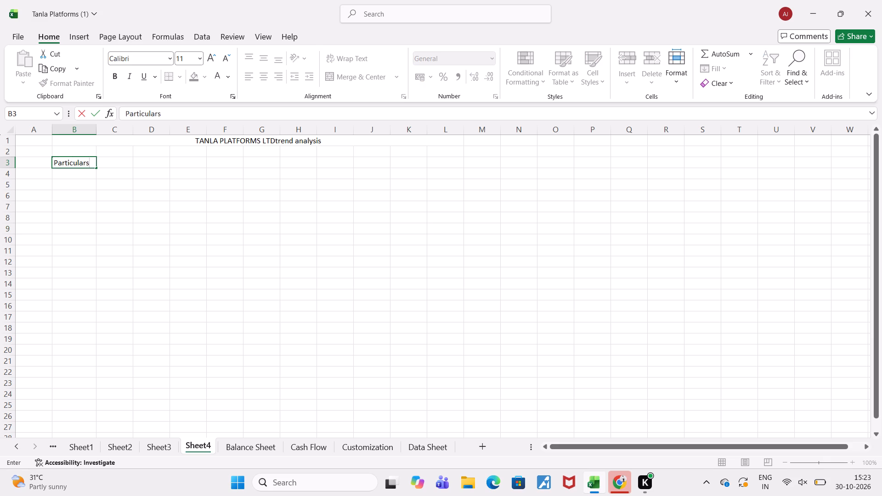
key("space")
key("Return")
Link cell B4 to the Sales label in cell A17 of the Data Sheet.
key("equal")
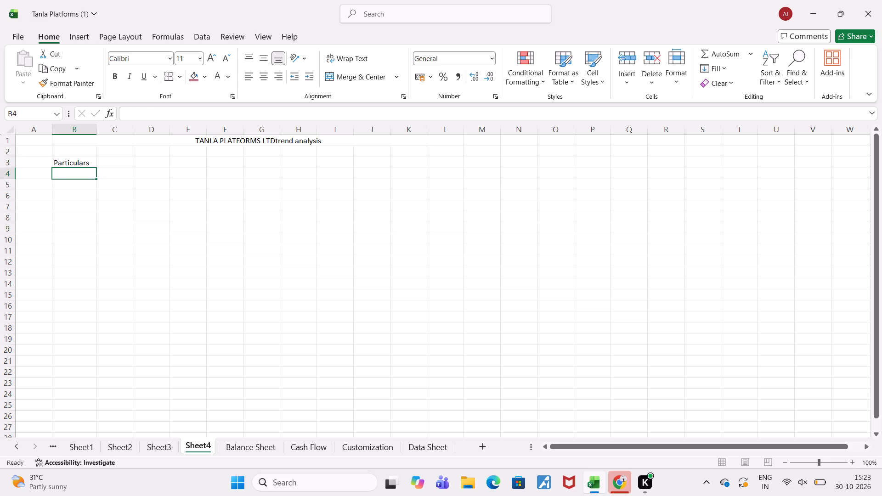
left_click(434, 445)
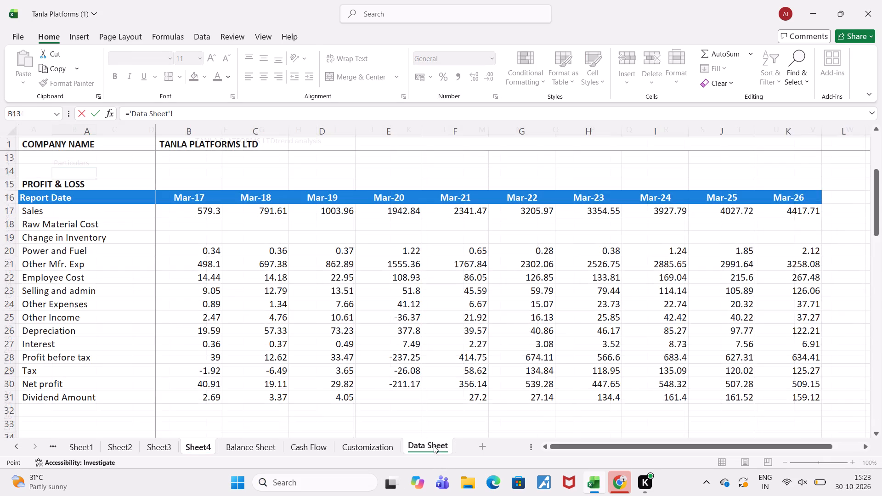
scroll(237, 299, "up", 1)
left_click(54, 316)
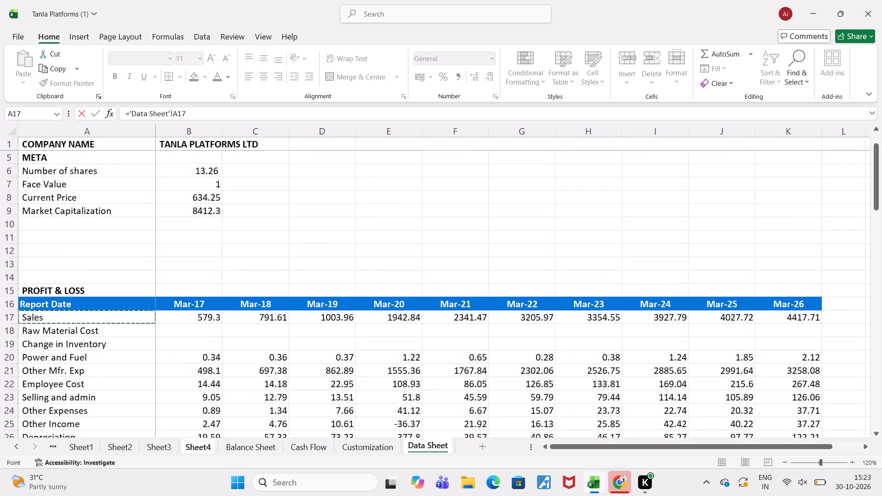
key("Return")
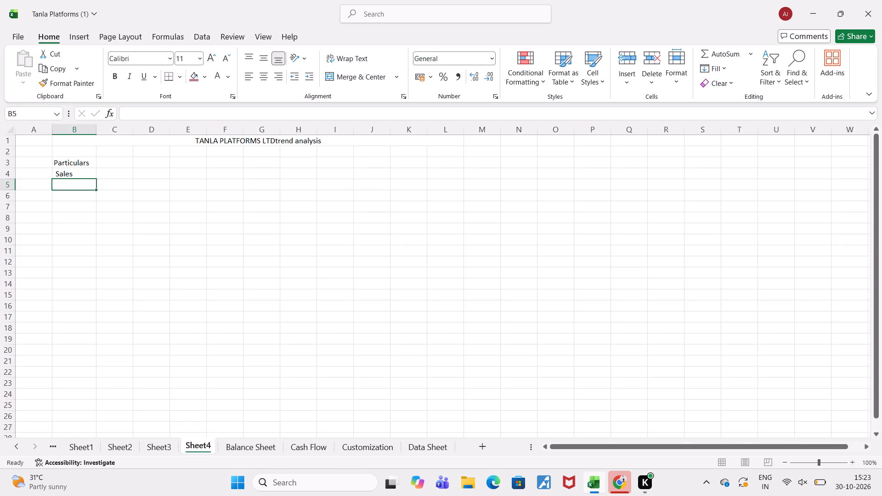
Fill the linked label formula from B4 down column B through row 22.
left_click(79, 172)
left_click_drag(94, 179, 89, 299)
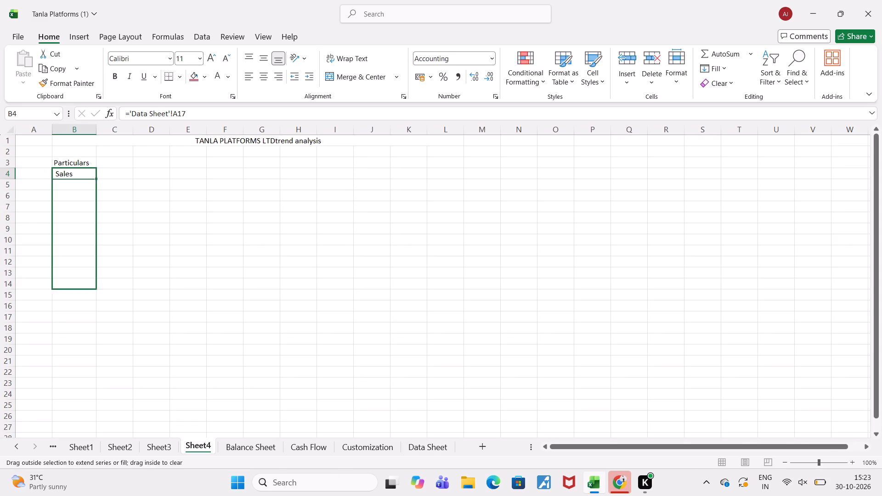
left_click_drag(89, 299, 83, 379)
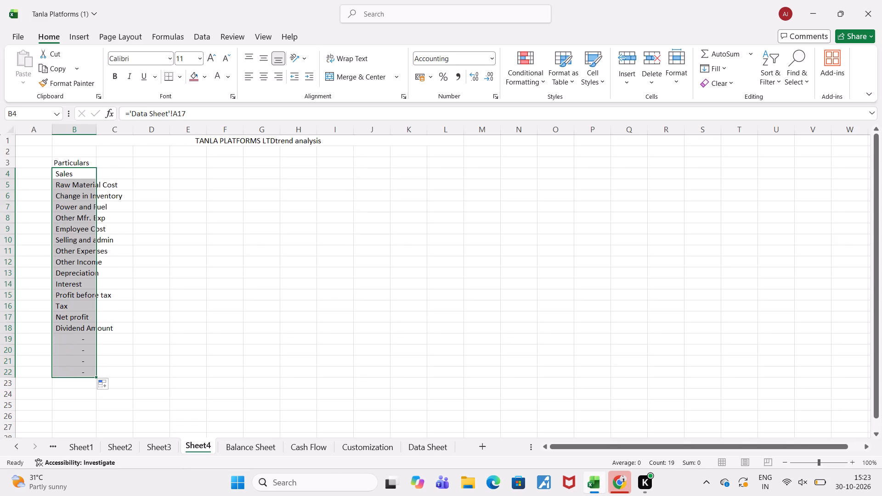
Clear the surplus linked formulas below Dividend Amount, in cells B19 through B22.
left_click_drag(85, 341, 85, 366)
key("Delete")
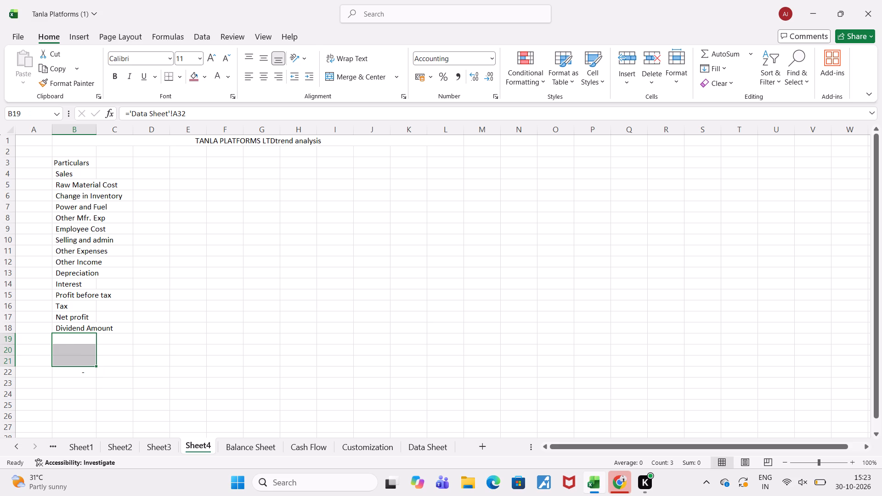
key("Down")
key("Down")
key("Down")
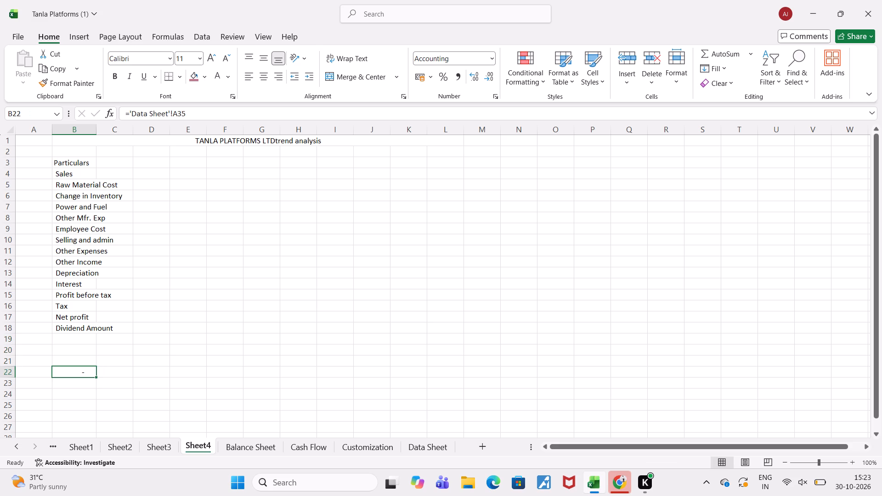
key("Delete")
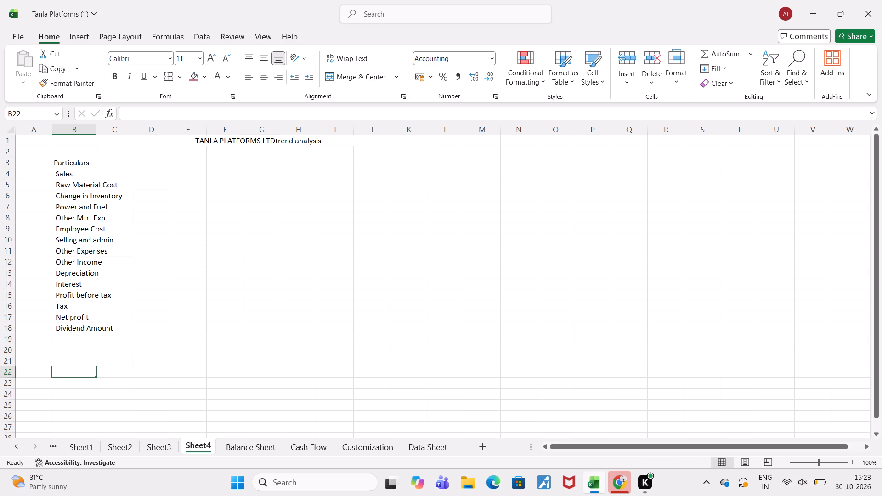
Auto-fit the width of column B to its longest label.
double_click(94, 128)
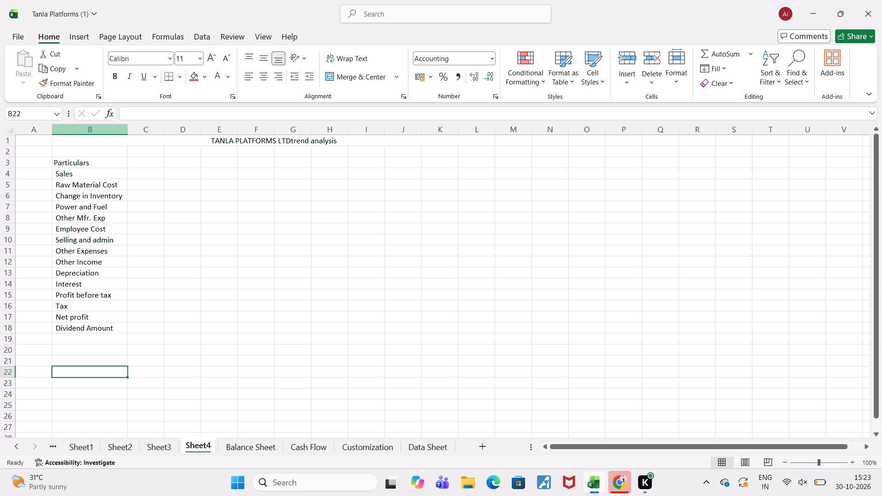
Link cell C3 to the Mar-17 date header in cell C3 of Sheet3.
left_click(138, 162)
key("equal")
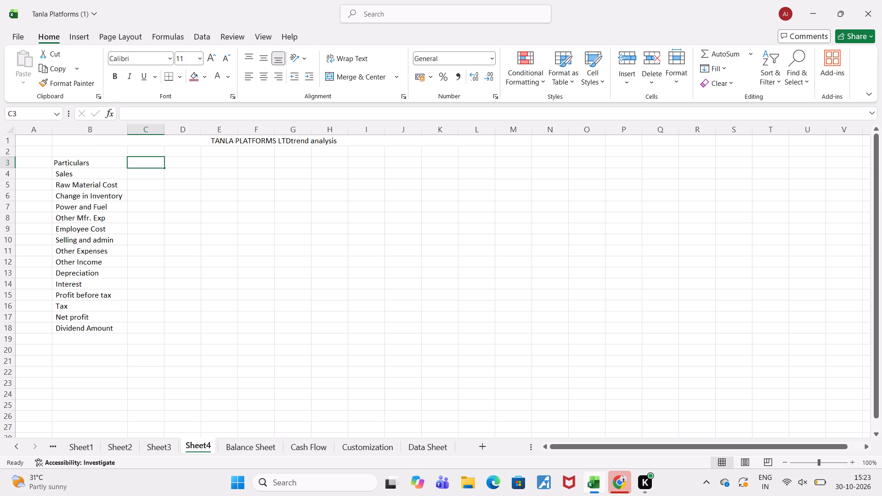
left_click(147, 449)
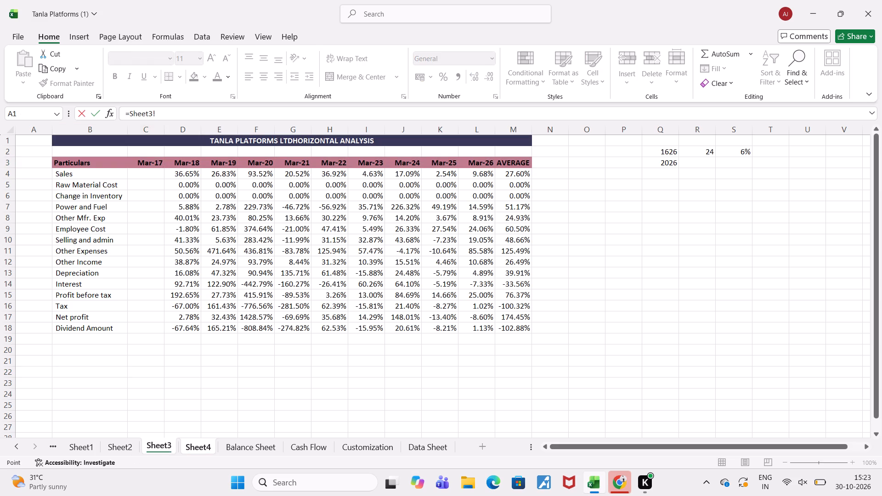
left_click(149, 167)
key("Return")
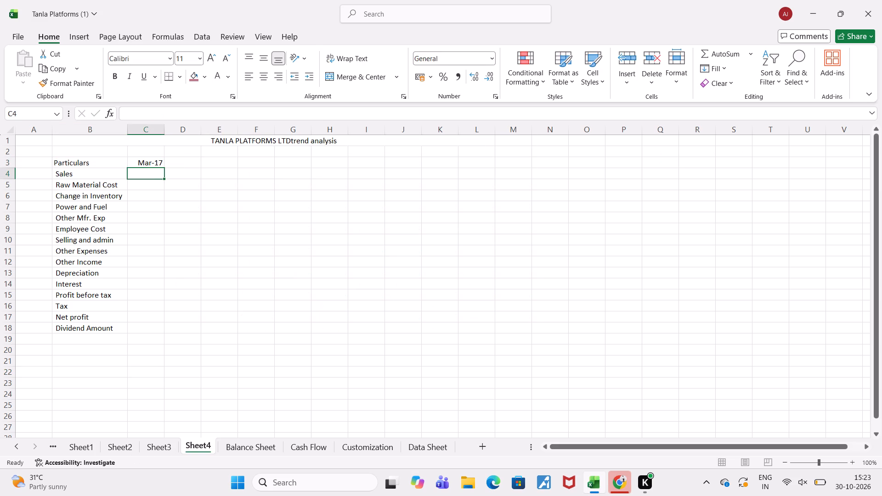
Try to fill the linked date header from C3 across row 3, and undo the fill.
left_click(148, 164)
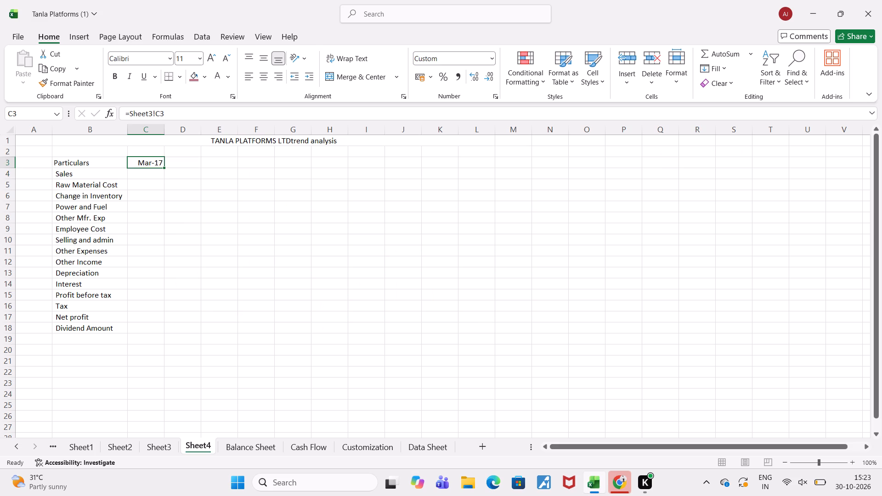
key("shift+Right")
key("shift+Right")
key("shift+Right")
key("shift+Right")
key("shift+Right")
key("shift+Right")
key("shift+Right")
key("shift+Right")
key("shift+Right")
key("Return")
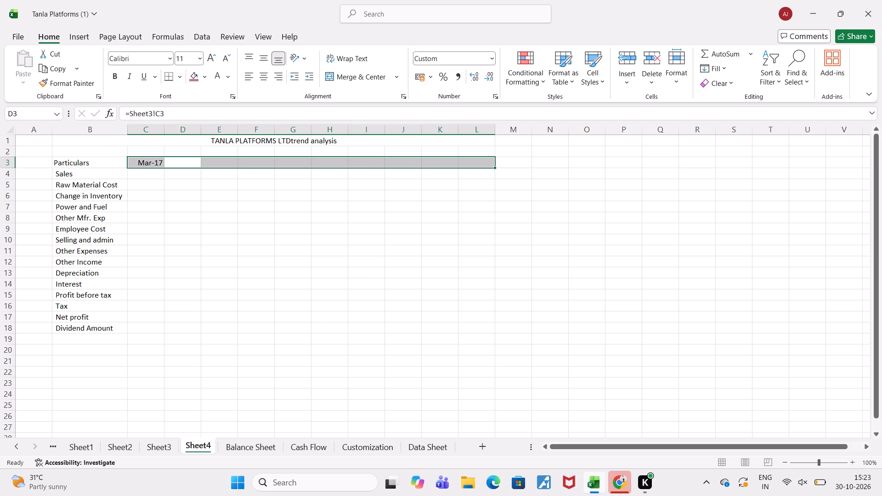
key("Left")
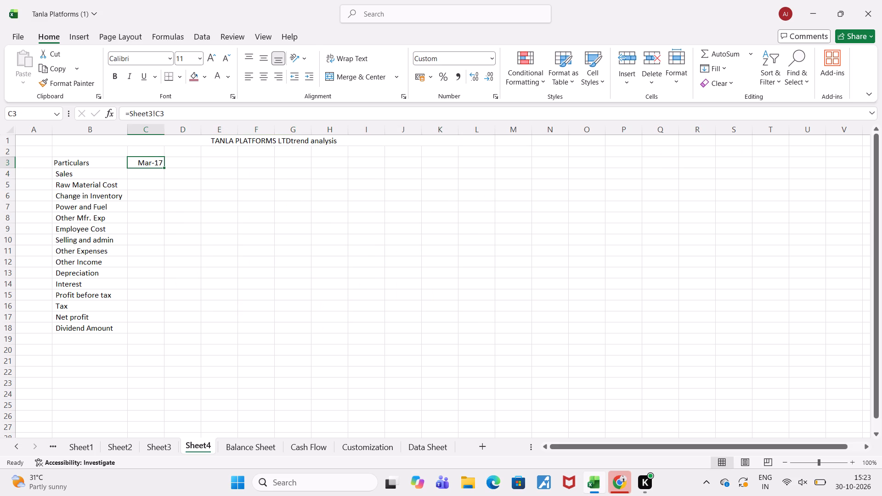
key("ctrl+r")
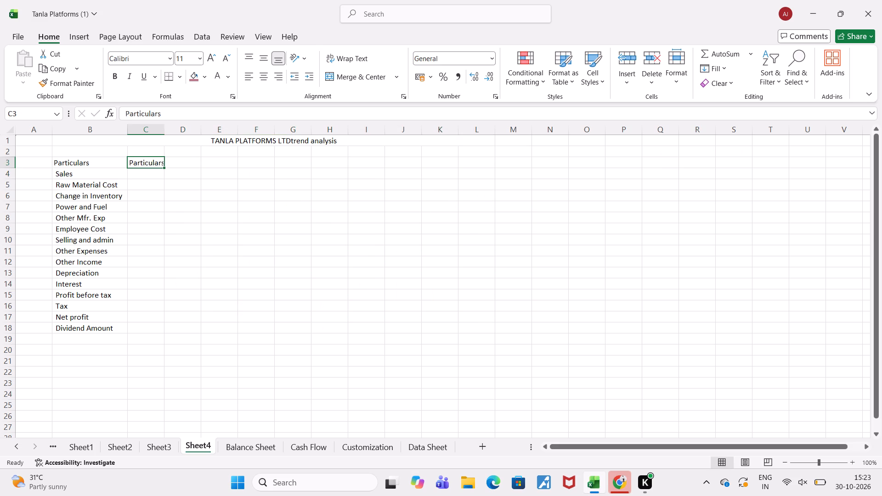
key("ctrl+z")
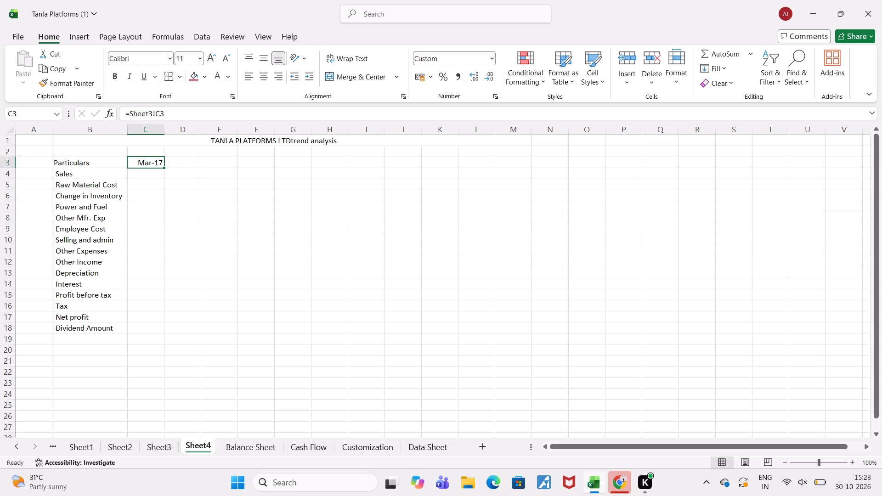
Fill the linked date header formula from C3 across row 3 through L3.
key("shift+Right")
key("shift+Right")
key("shift+Right")
key("shift+Right")
key("shift+Right")
key("shift+Right")
key("shift+Right")
key("shift+Right")
key("shift+Right")
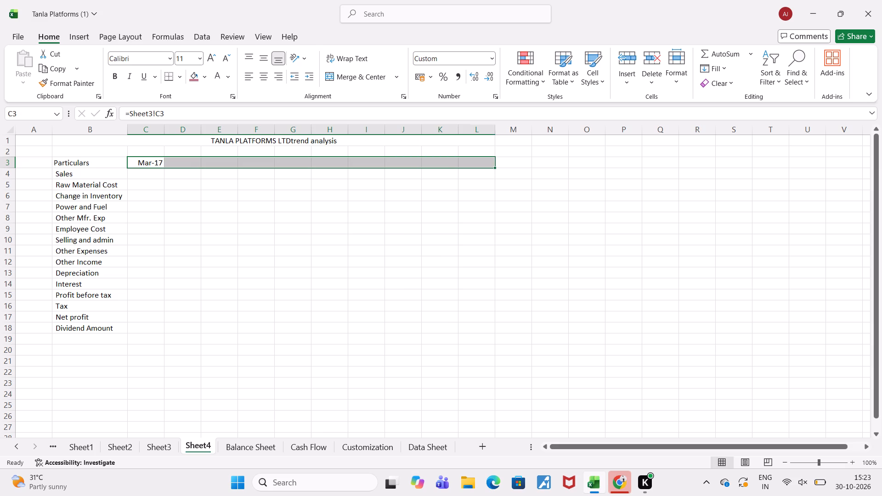
key("ctrl+r")
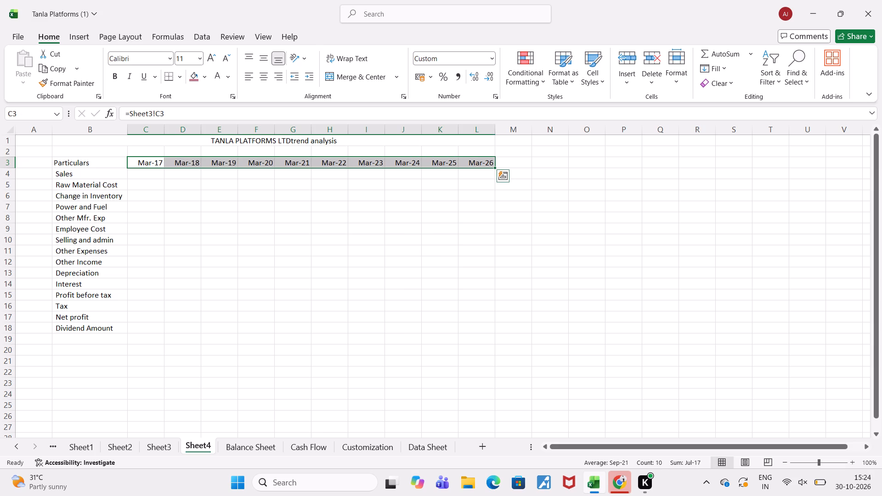
Start a formula in the Mar-17 Sales cell C4 and look through the other sheets for the source figures.
key("Down")
key("Down")
key("Up")
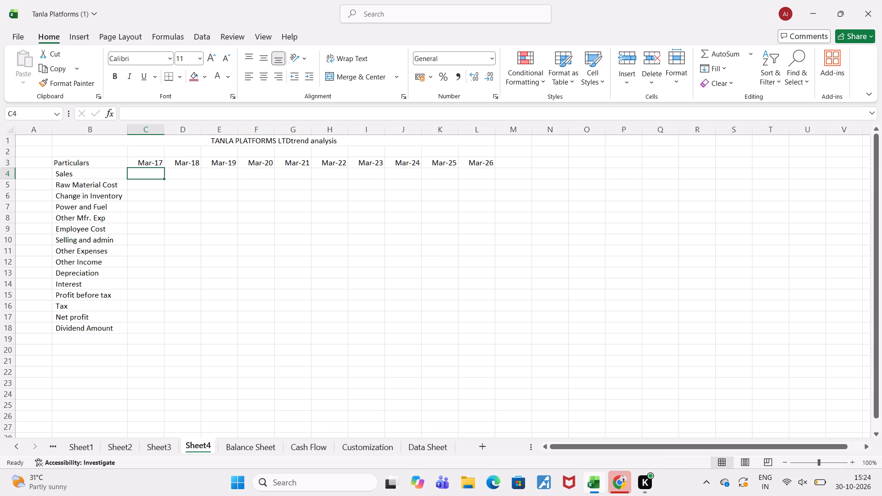
key("equal")
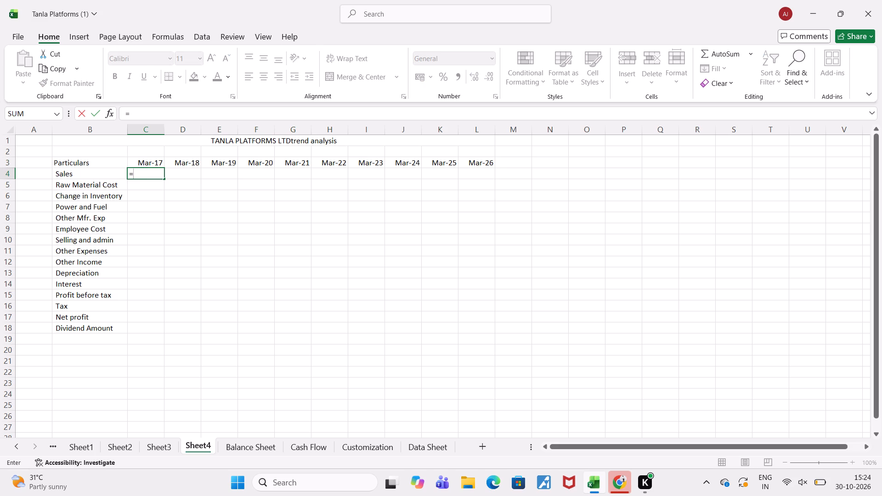
left_click(166, 441)
left_click(129, 447)
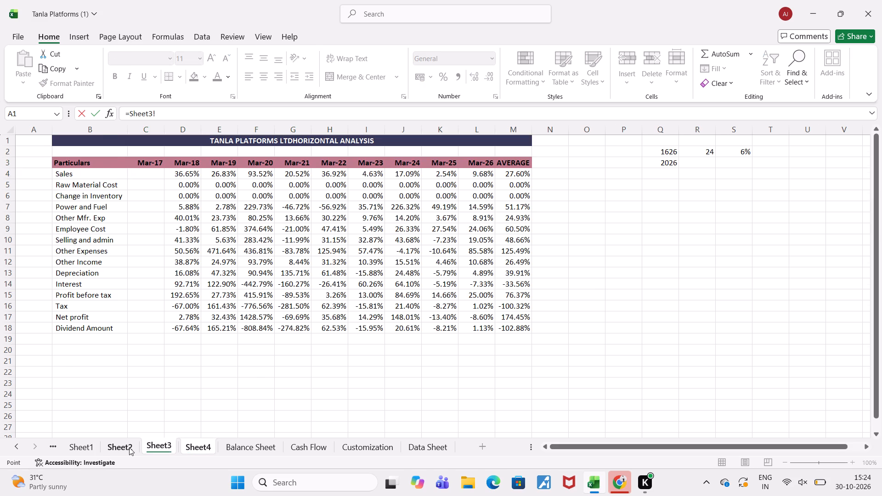
left_click(85, 442)
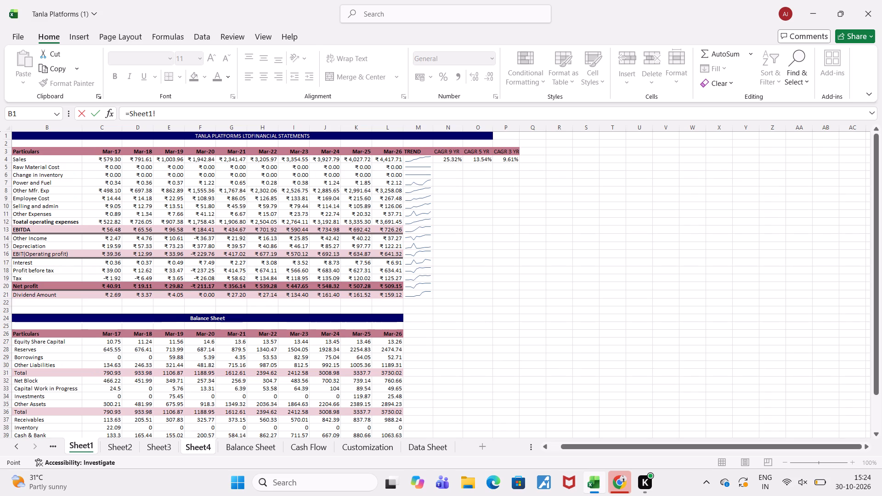
left_click(331, 440)
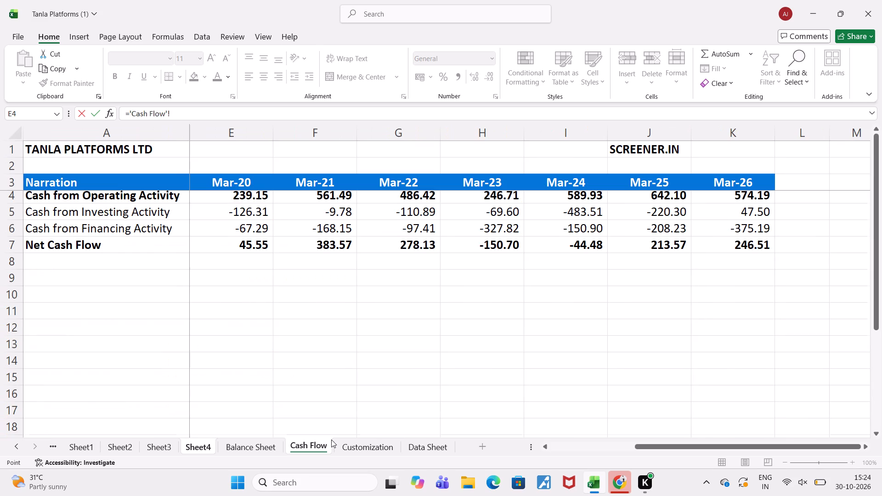
left_click(361, 440)
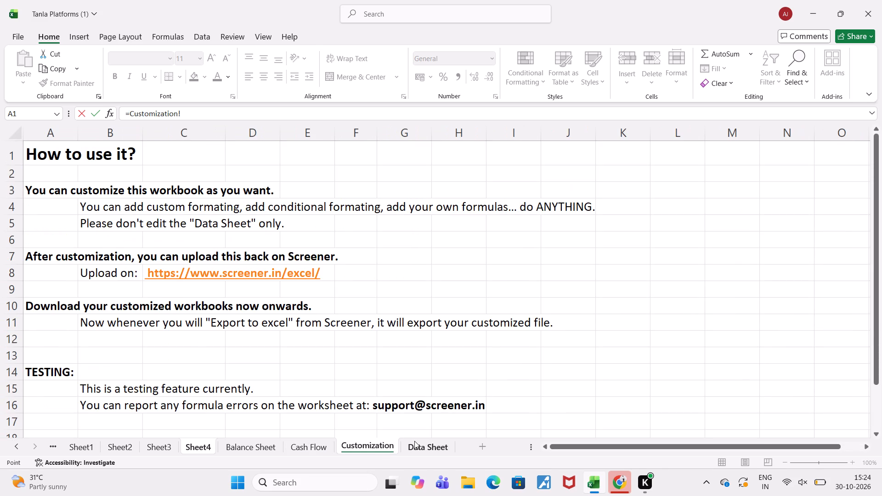
left_click(414, 441)
scroll(224, 315, "up", 2)
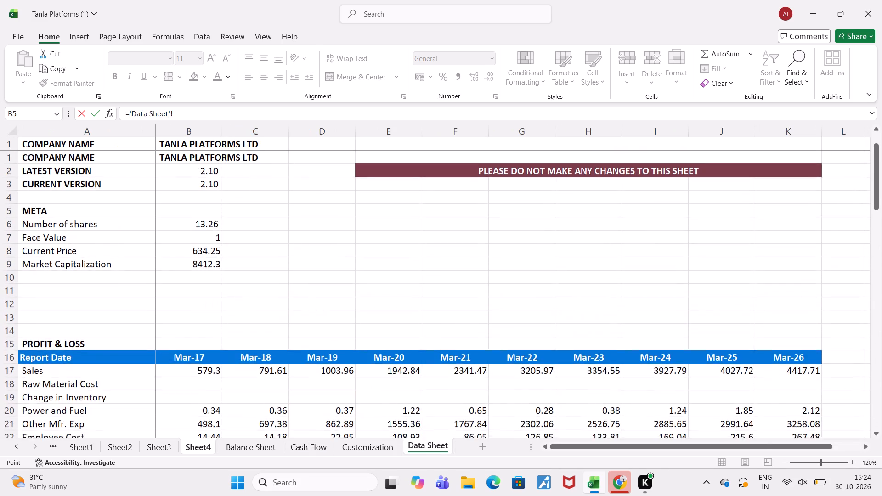
scroll(224, 315, "up", 1)
scroll(224, 315, "right", 2)
scroll(224, 315, "down", 1)
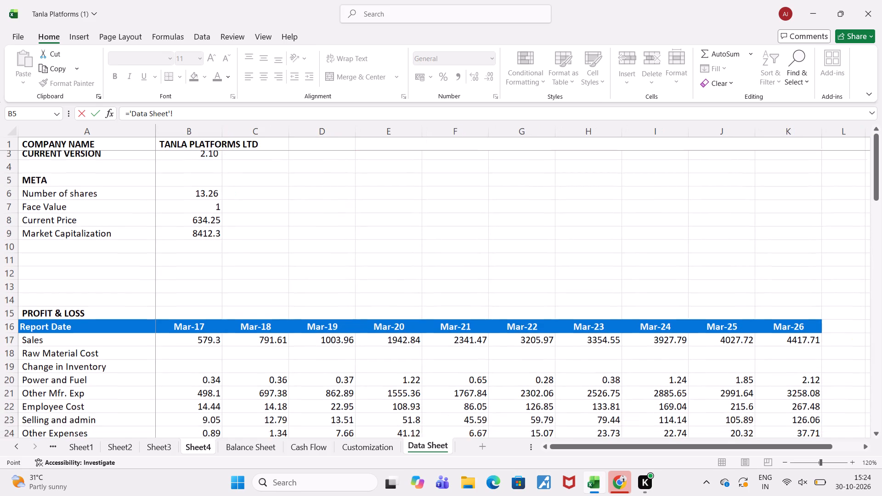
scroll(224, 315, "down", 1)
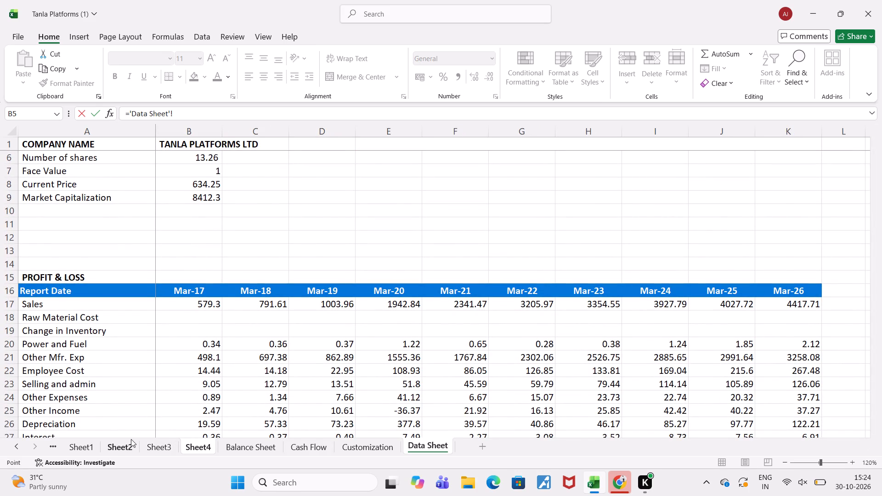
left_click(131, 439)
scroll(130, 353, "right", 1)
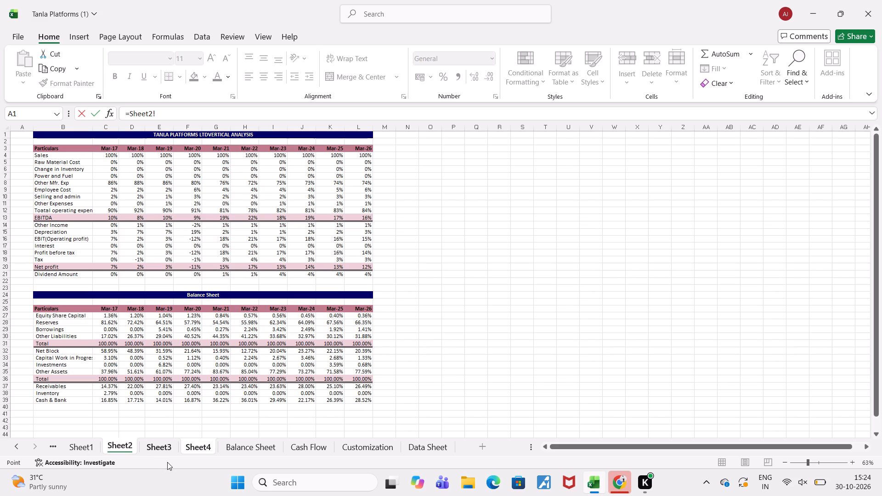
left_click(167, 445)
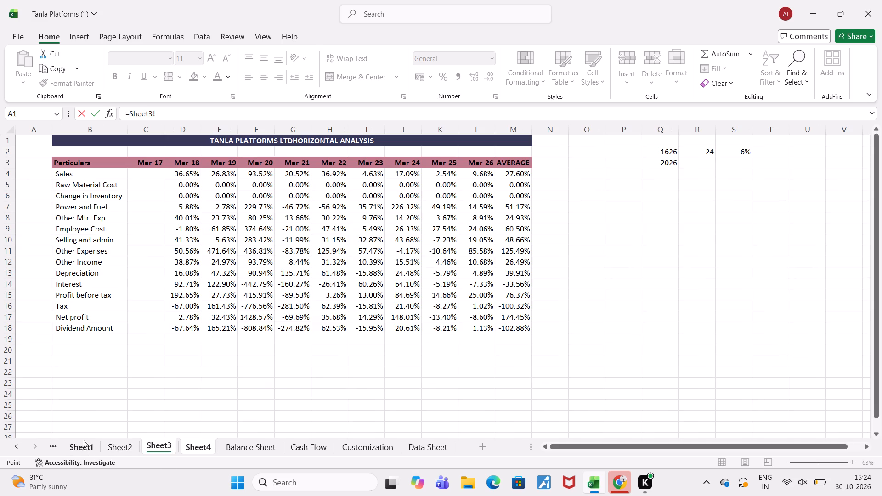
left_click(86, 445)
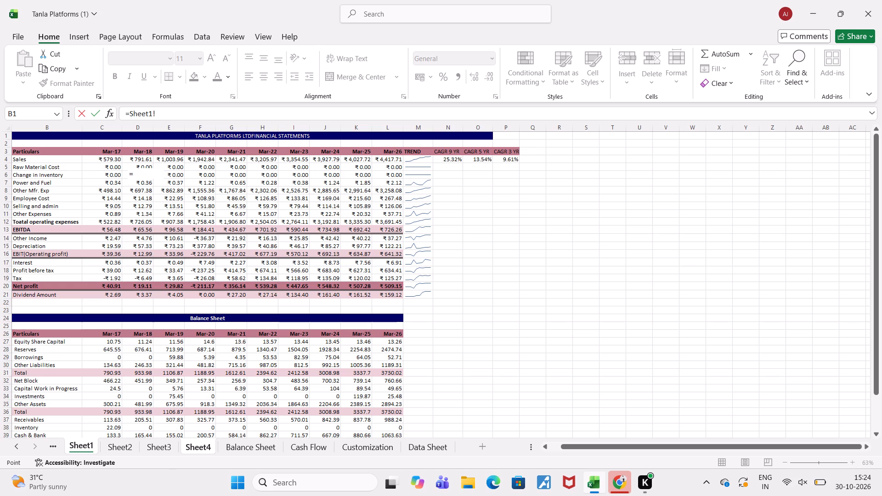
left_click(207, 442)
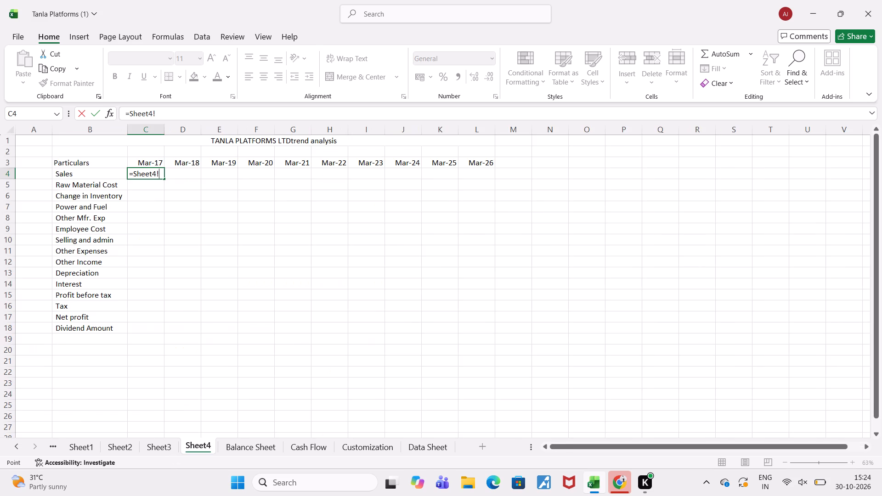
key("BackSpace")
key("BackSpace")
key("BackSpace")
key("BackSpace")
key("BackSpace")
key("BackSpace")
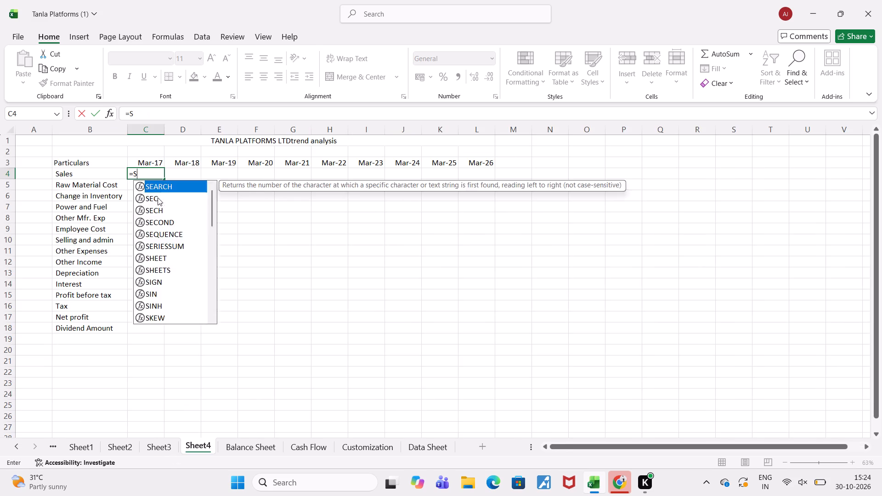
key("BackSpace")
Enter =IFERROR(Sheet1!C4/Sheet1!$C$4*100,"na") as the Mar-17 Sales trend formula in C4 of Sheet4.
type("id")
key("BackSpace")
type("ferror")
key("Tab")
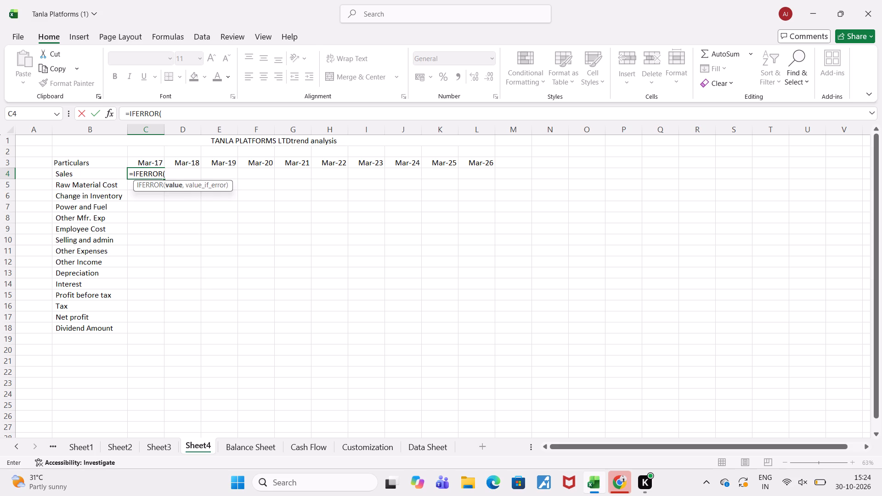
left_click(90, 451)
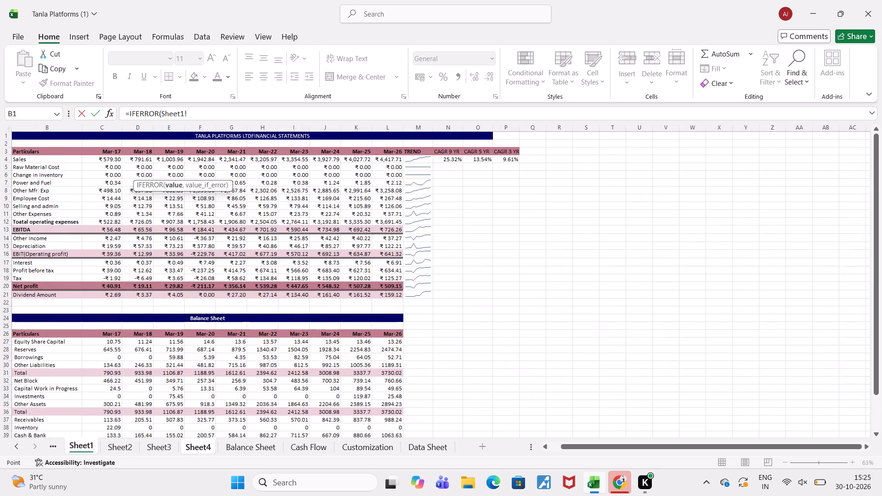
left_click(112, 158)
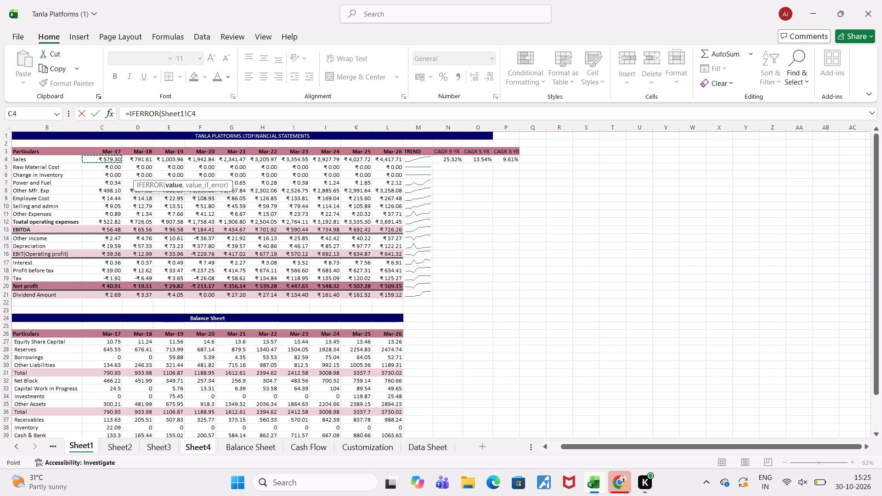
key("slash")
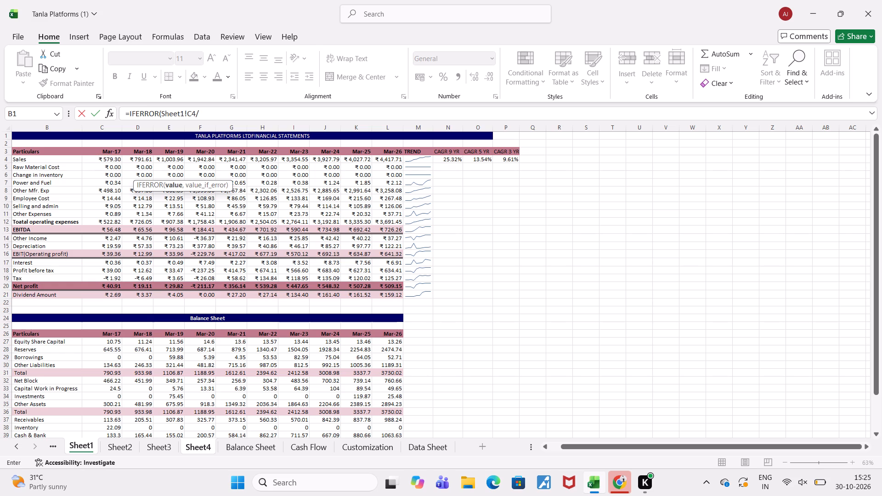
left_click(112, 158)
key("F4")
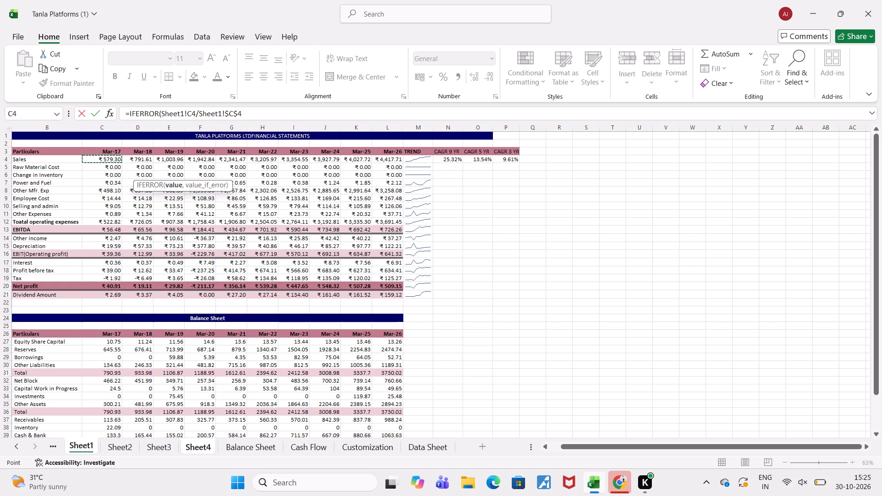
key("shift+asterisk")
type("100")
key("comma")
key("shift+quotedbl")
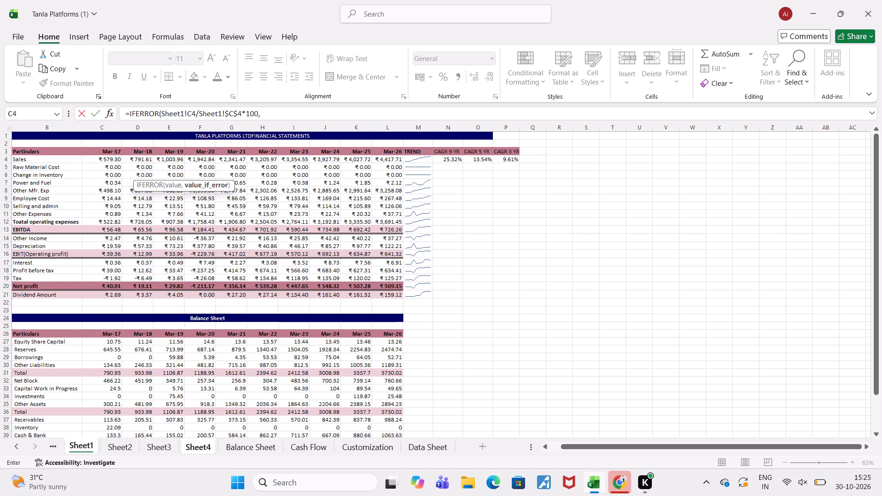
type("na")
key("shift+quotedbl")
key("shift+parenright")
key("Return")
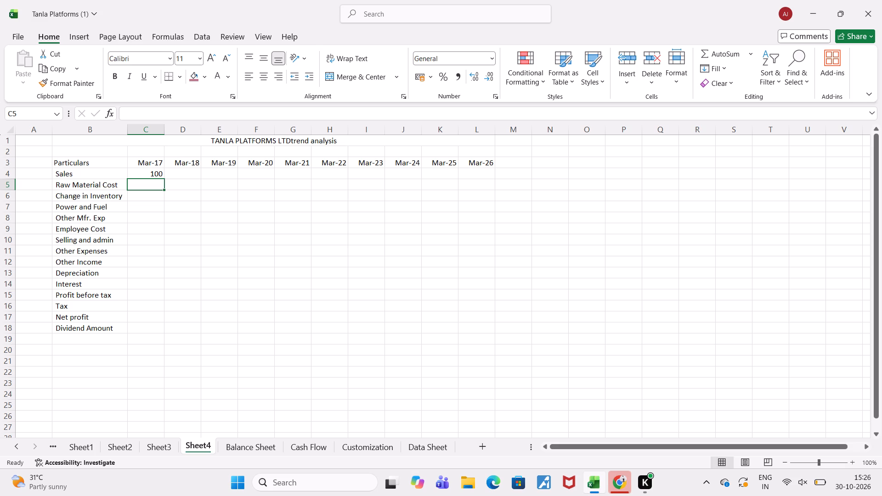
Fill the Sales trend formula from C4 across row 4 to M4, and clear the surplus cell M4.
left_click(187, 172)
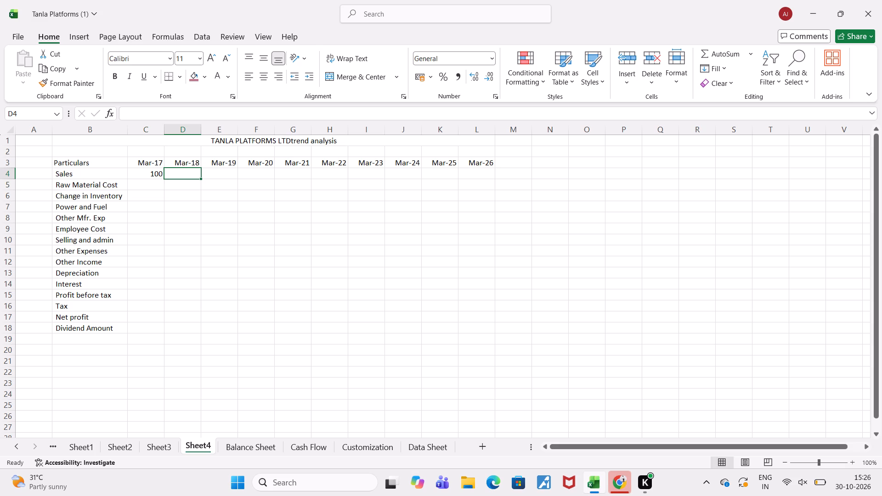
left_click(151, 169)
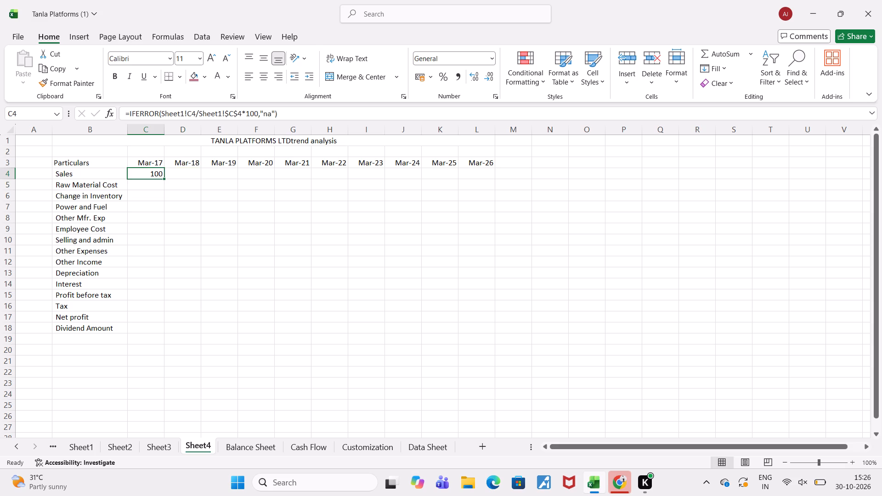
left_click_drag(163, 179, 518, 191)
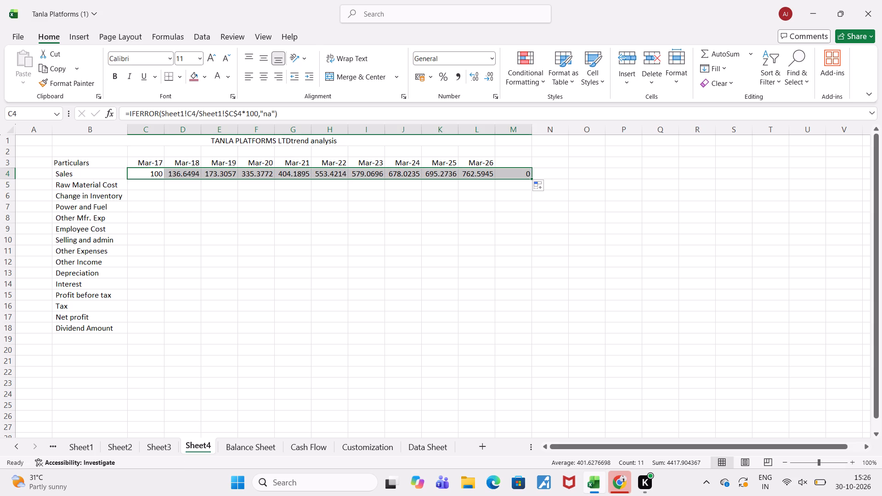
left_click(520, 175)
key("BackSpace")
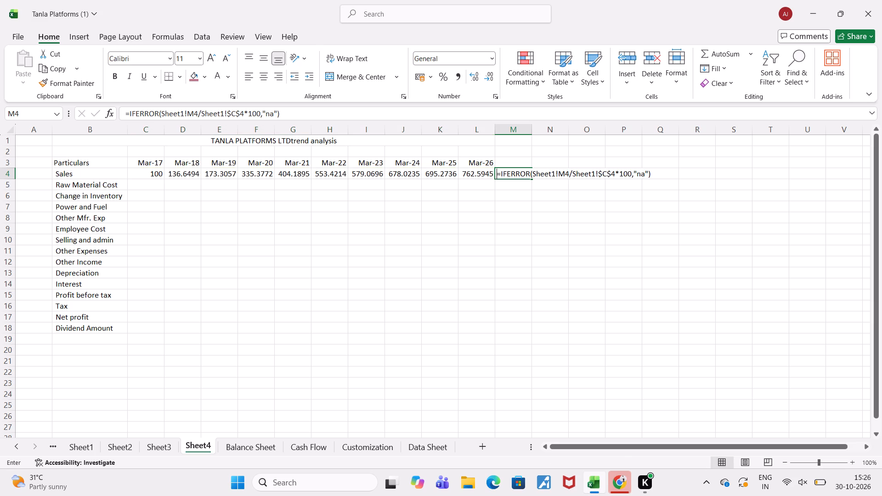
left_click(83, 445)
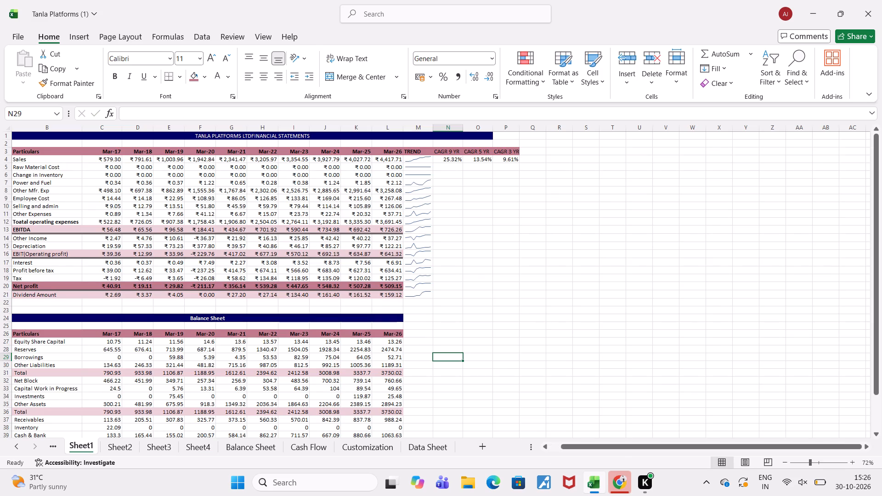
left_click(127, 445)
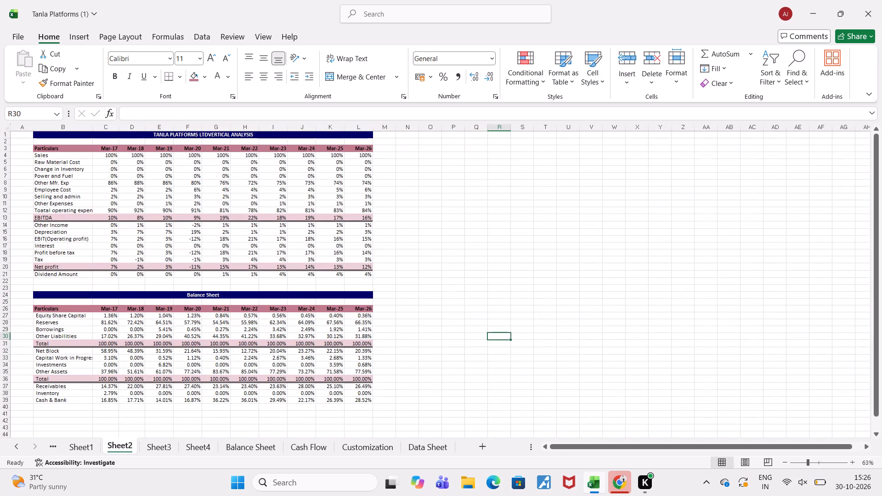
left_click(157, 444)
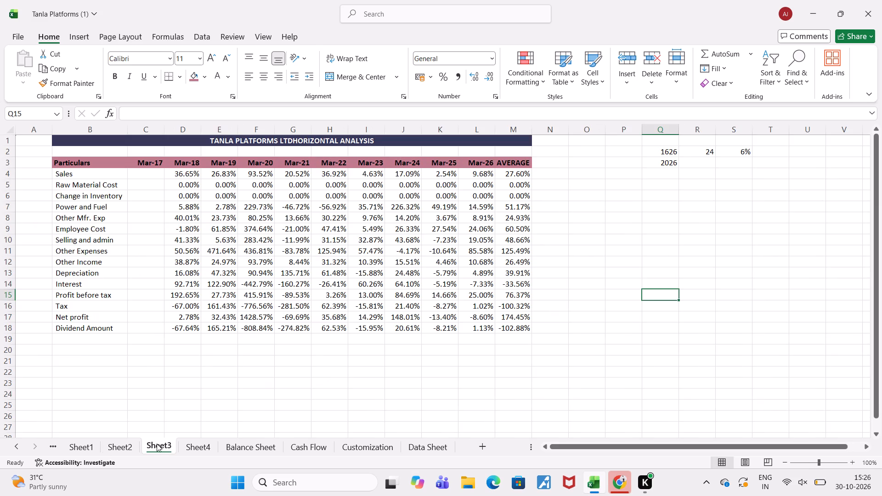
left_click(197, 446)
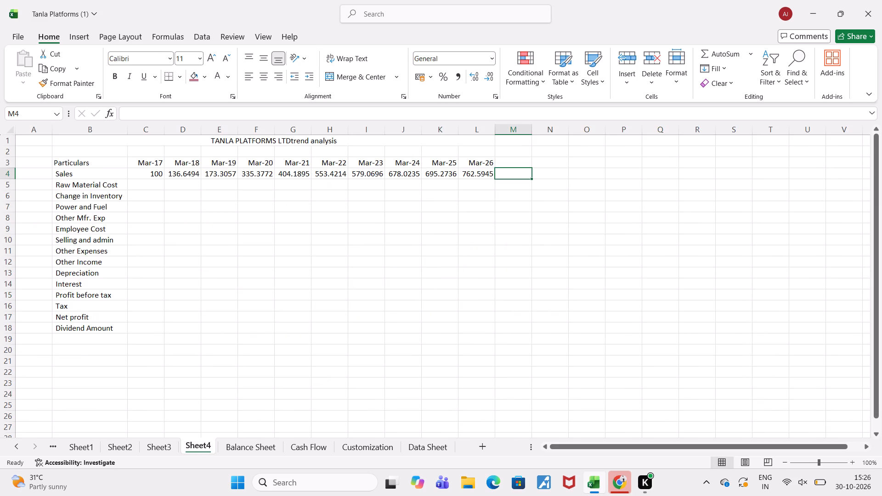
Fill the header row cells B3:L3 of Sheet4 with the dusty rose colour.
left_click(94, 157)
key("shift+Right")
key("shift+Right")
key("shift+Right")
key("shift+Right")
key("shift+Right")
key("shift+Right")
key("shift+Right")
key("shift+Right")
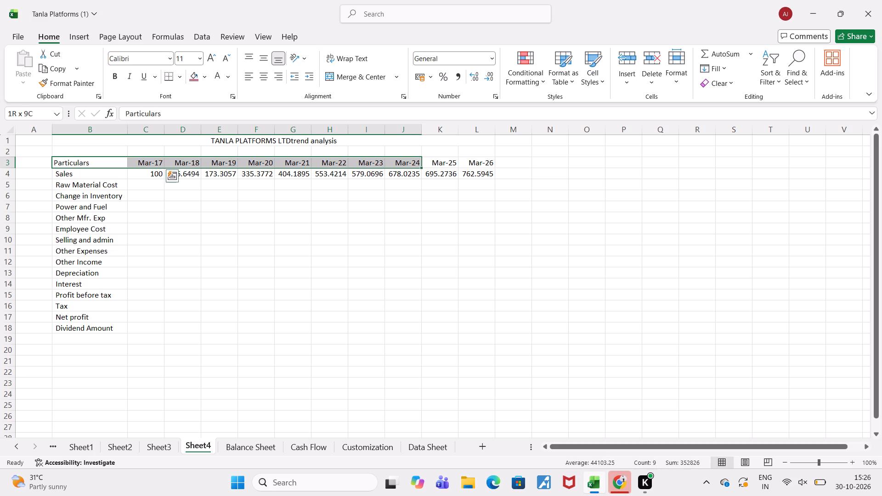
key("shift+Right")
key("shift+Right")
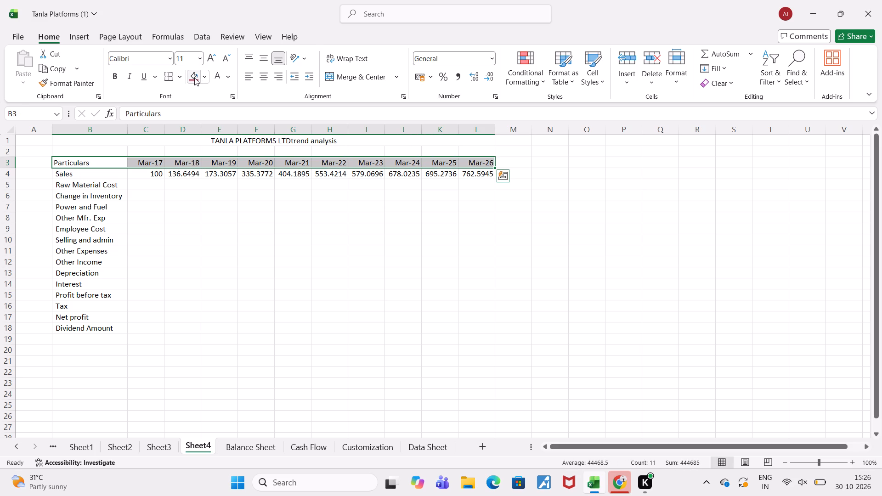
left_click(194, 78)
Format the merged title in row 1 with a dark indigo fill and bold white text.
left_click(199, 139)
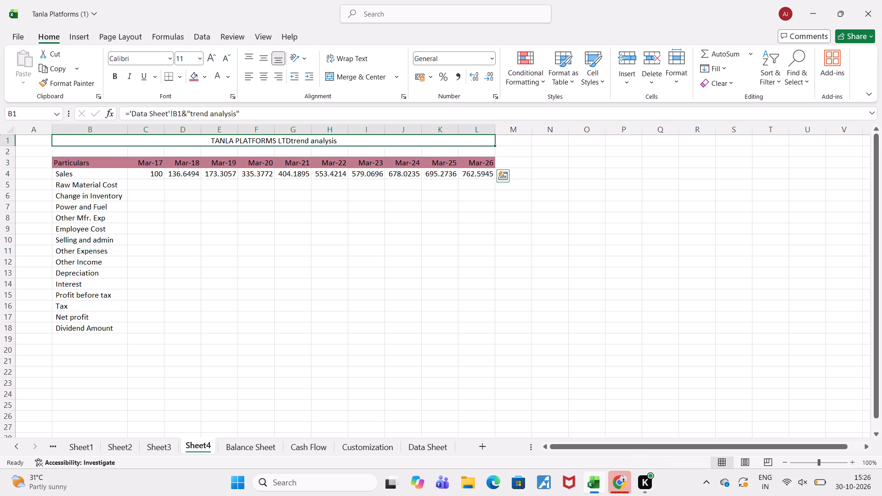
left_click(208, 81)
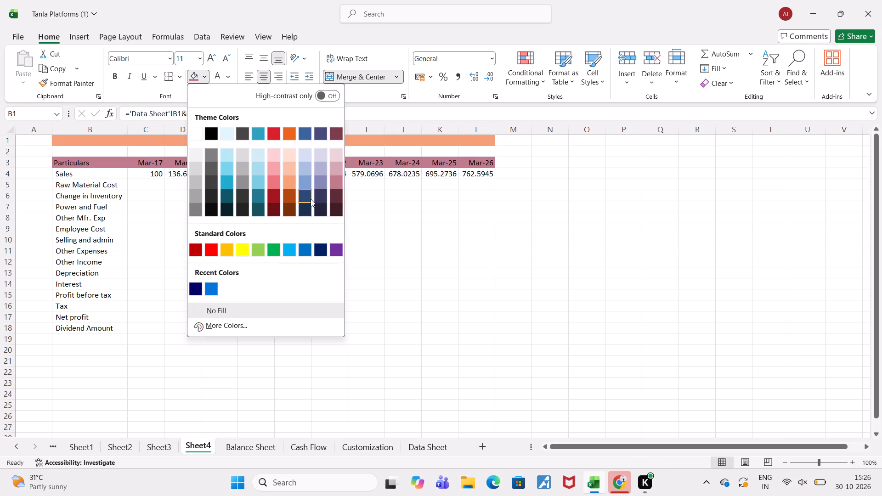
left_click(318, 196)
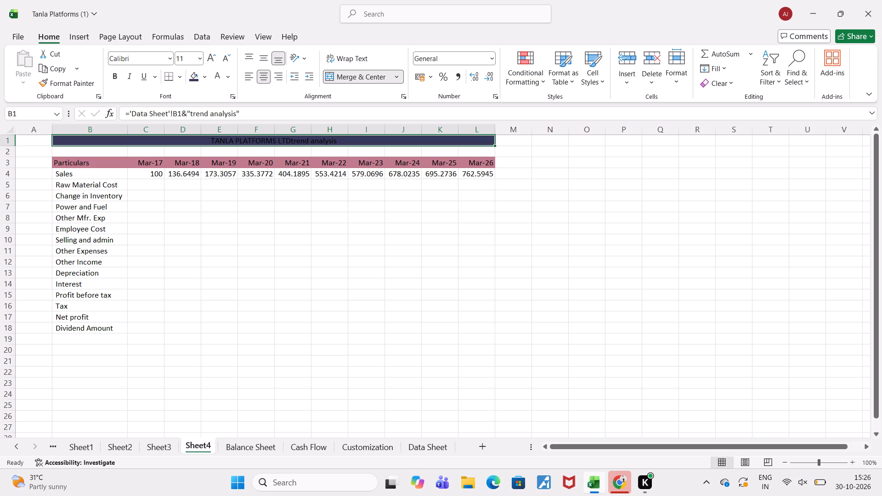
left_click(216, 74)
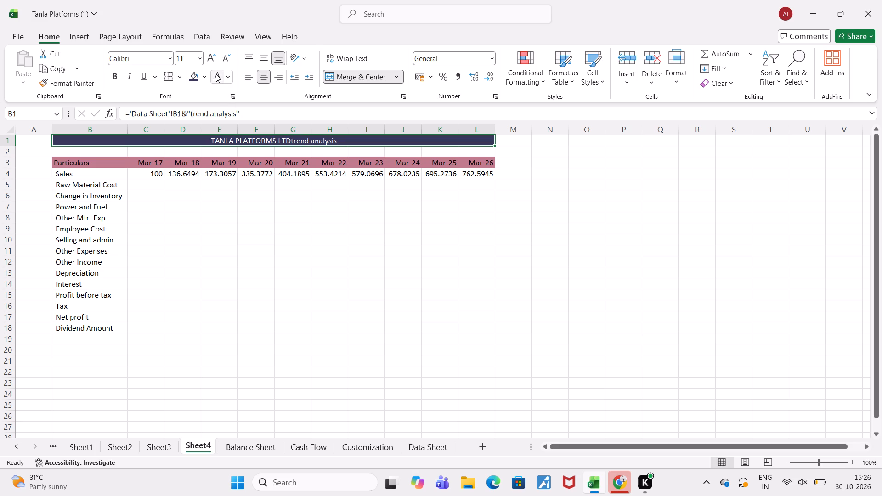
left_click(113, 76)
Make the Particulars and year headers in B3:L3 bold.
left_click(106, 165)
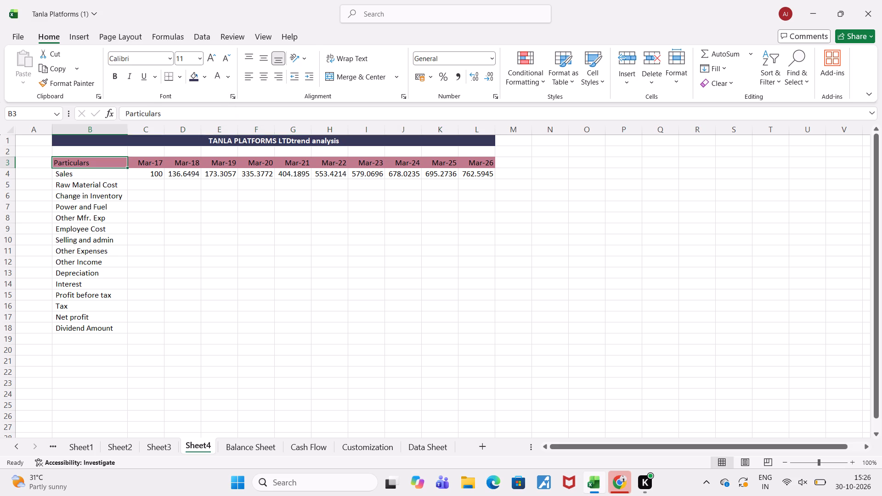
key("shift+Right")
key("shift+Right")
key("shift+Right")
key("shift+Right")
key("shift+Right")
key("shift+Right")
key("shift+Right")
key("shift+Right")
key("shift+Right")
key("shift+Right")
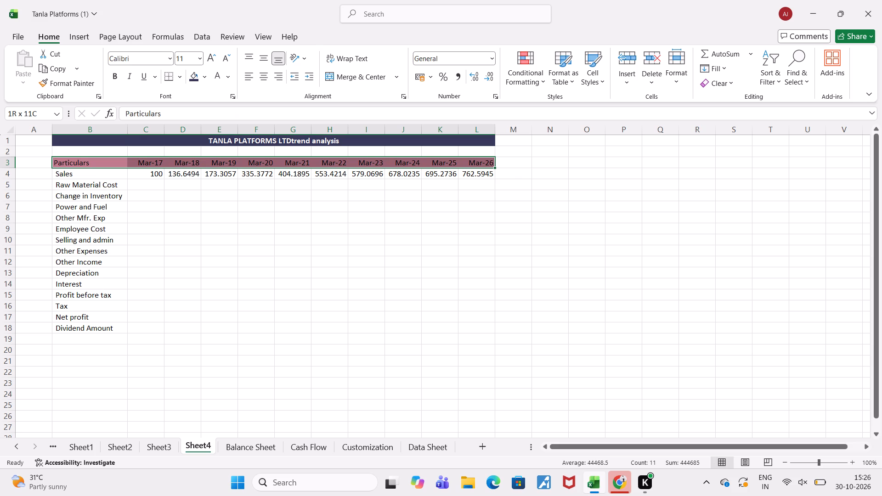
left_click(111, 75)
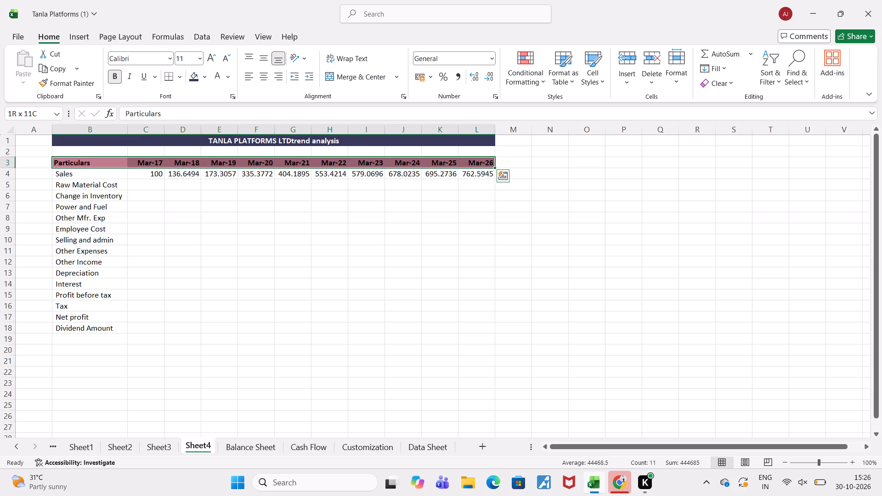
left_click(379, 323)
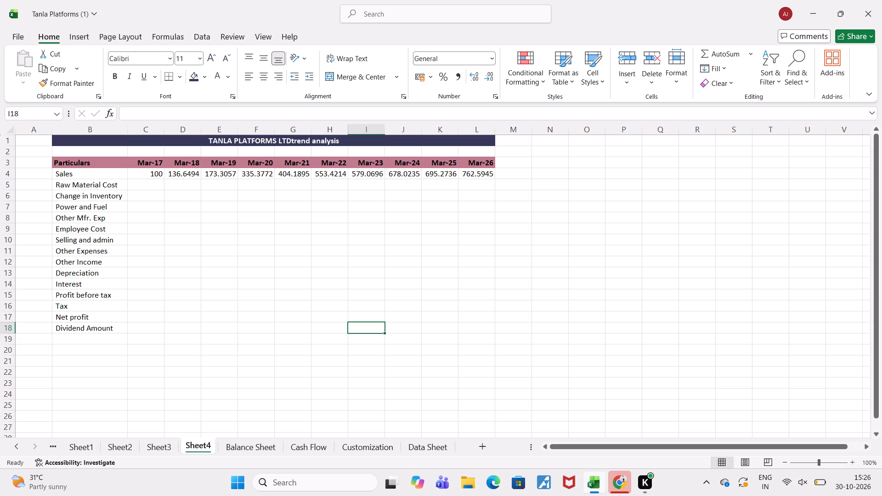
Examine the Sales trend formulas in C4 and D4.
left_click(153, 179)
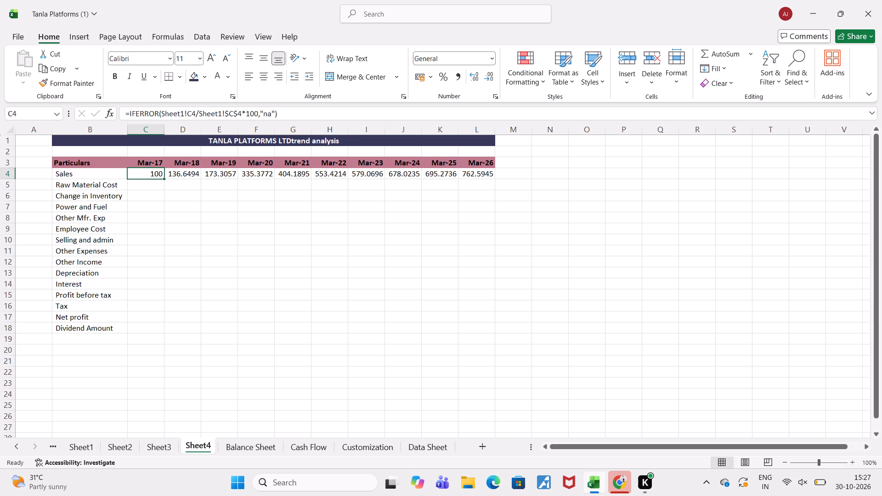
double_click(180, 176)
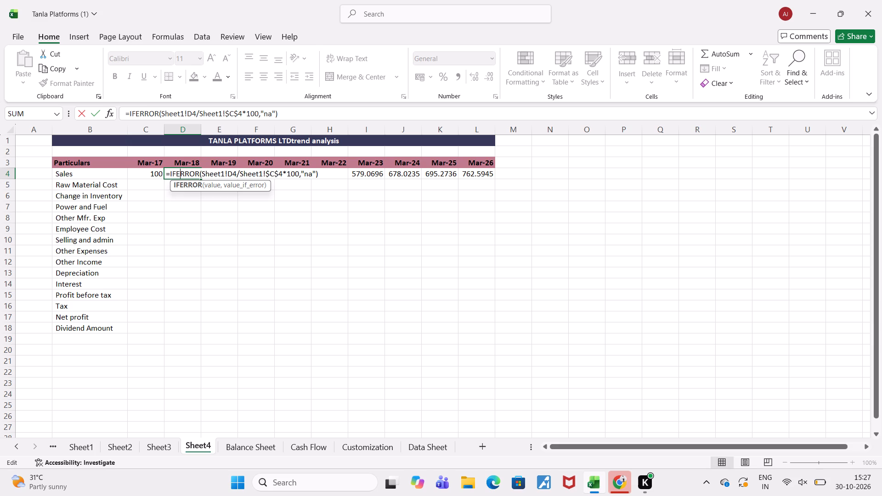
key("Return")
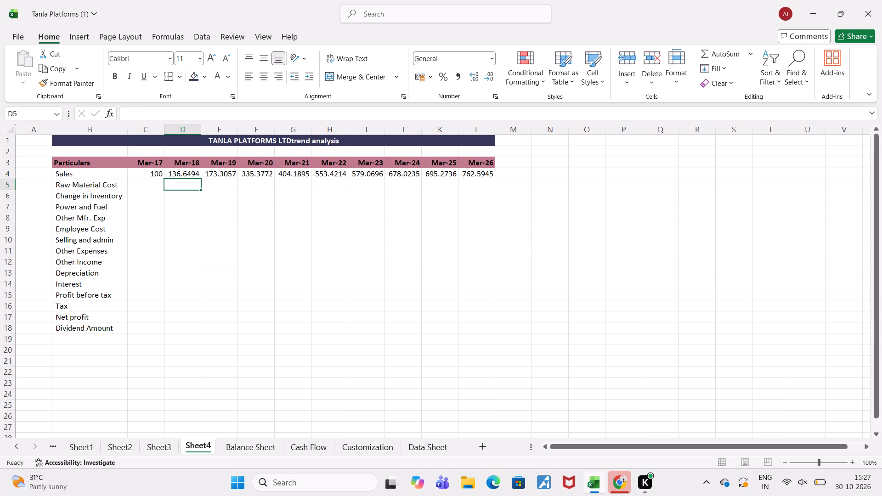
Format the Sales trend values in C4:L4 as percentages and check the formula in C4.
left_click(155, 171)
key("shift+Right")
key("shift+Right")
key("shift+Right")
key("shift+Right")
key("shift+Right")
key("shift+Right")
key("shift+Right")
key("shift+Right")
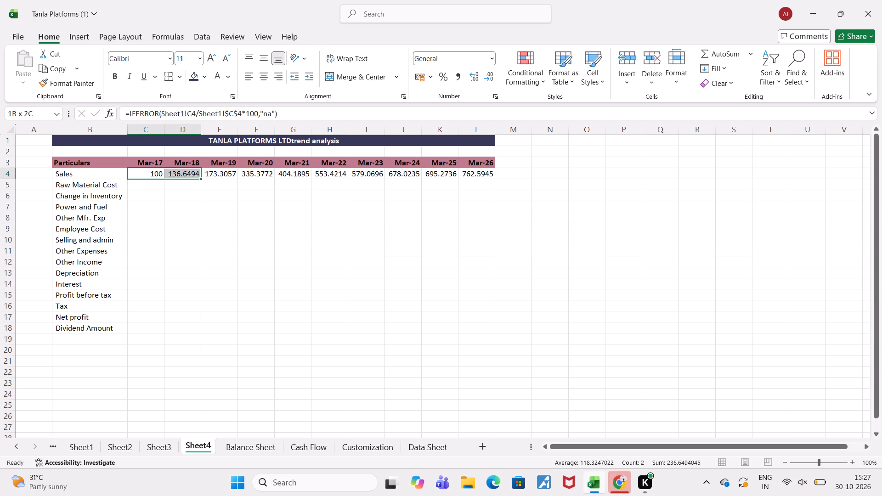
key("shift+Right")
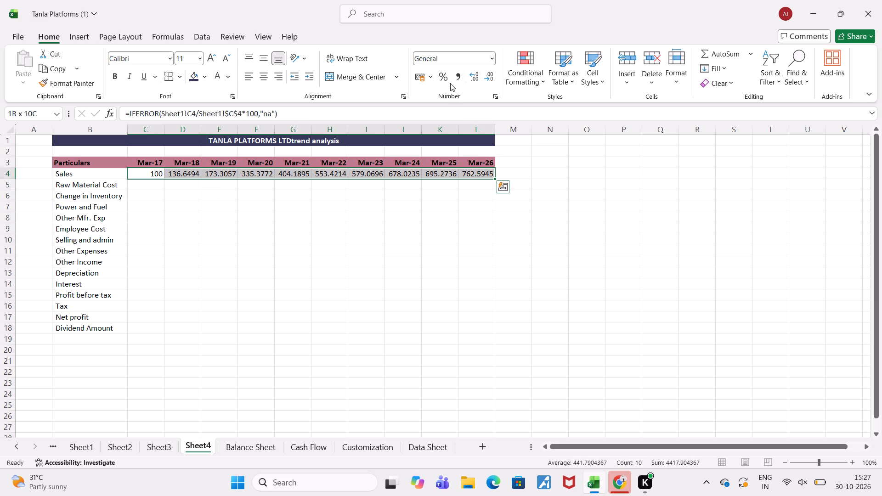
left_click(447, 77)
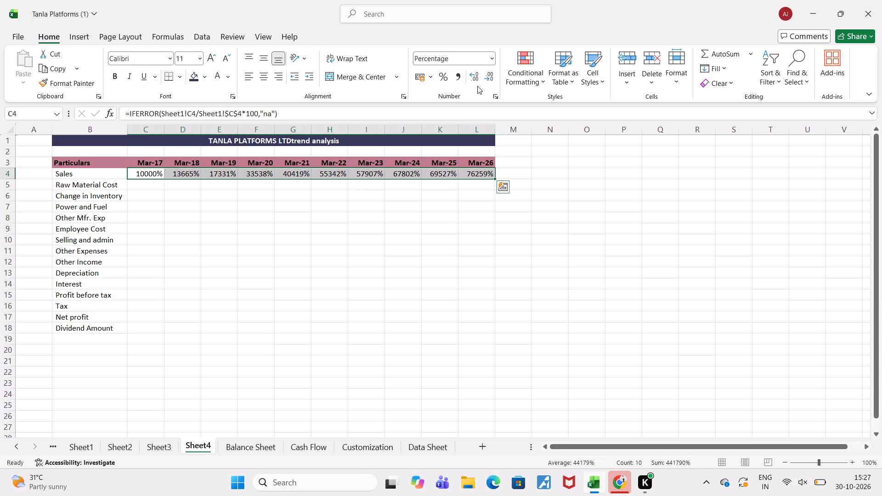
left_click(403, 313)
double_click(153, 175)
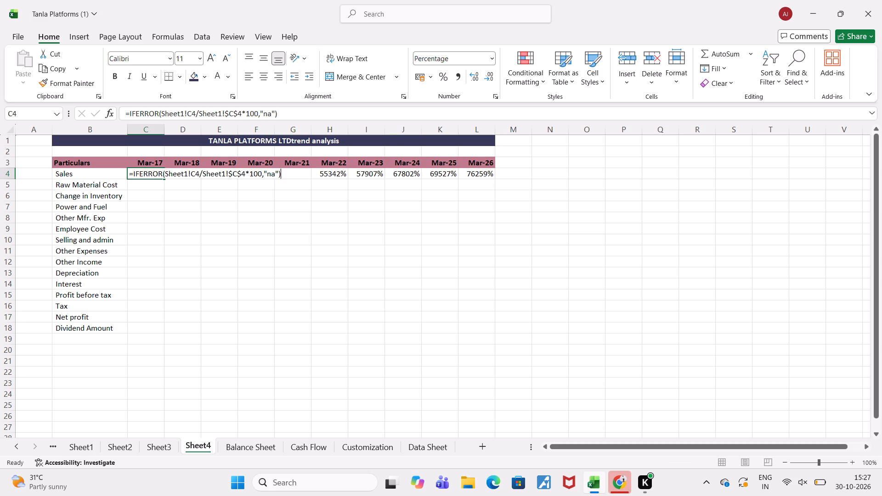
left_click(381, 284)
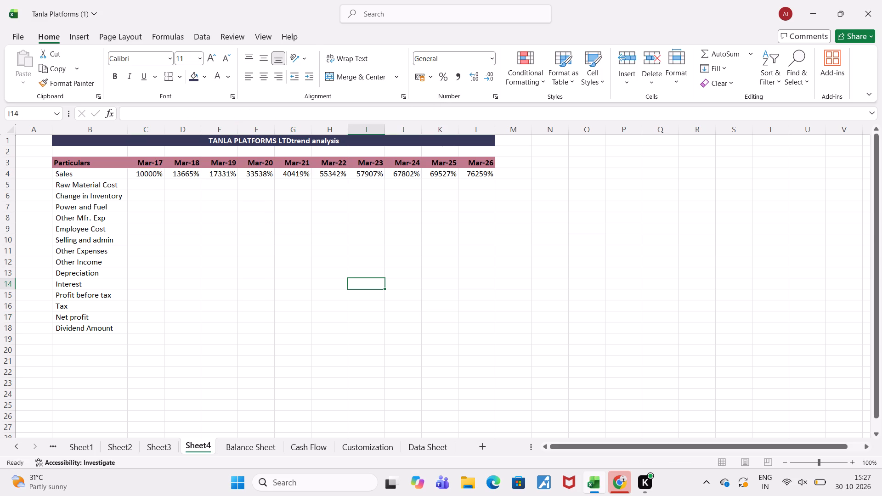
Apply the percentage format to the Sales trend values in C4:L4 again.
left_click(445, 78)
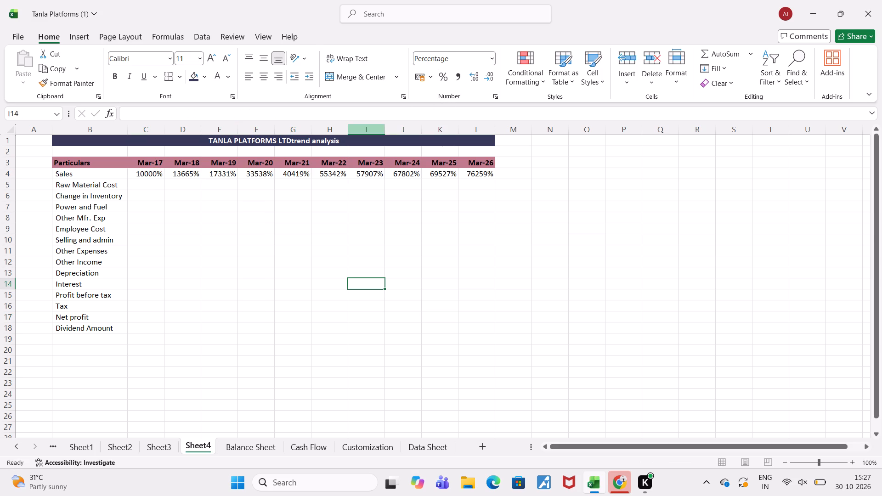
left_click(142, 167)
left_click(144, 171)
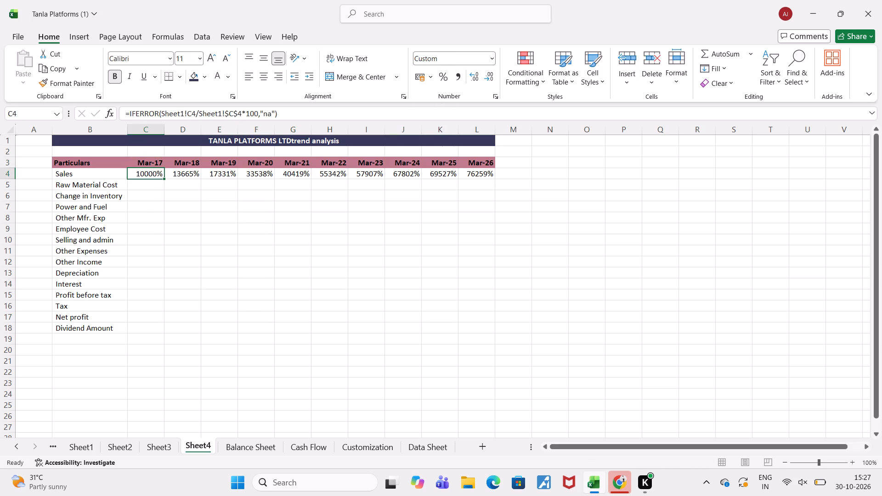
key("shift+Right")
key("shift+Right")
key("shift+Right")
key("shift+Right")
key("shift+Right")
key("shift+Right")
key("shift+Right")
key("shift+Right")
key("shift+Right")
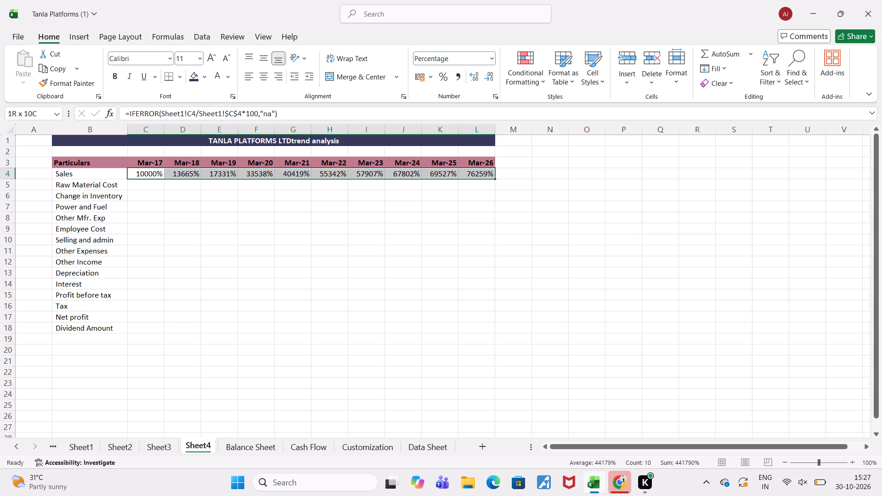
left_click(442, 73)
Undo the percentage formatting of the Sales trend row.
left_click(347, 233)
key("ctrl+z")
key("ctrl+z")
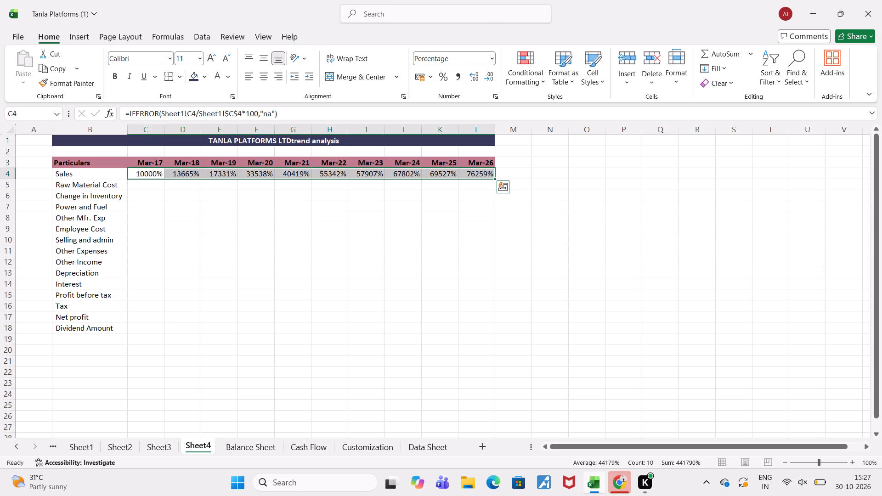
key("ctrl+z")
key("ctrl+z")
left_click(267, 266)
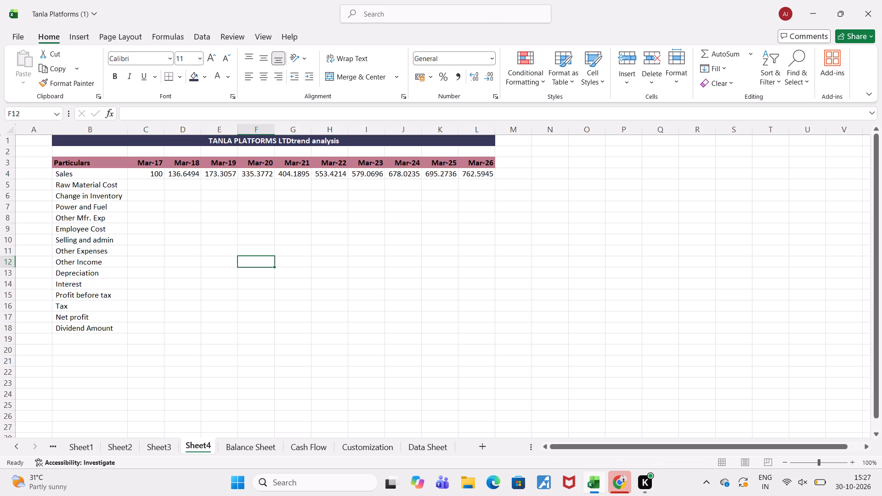
Examine the cell references in the Sales trend formulas in C4 and D4.
double_click(155, 171)
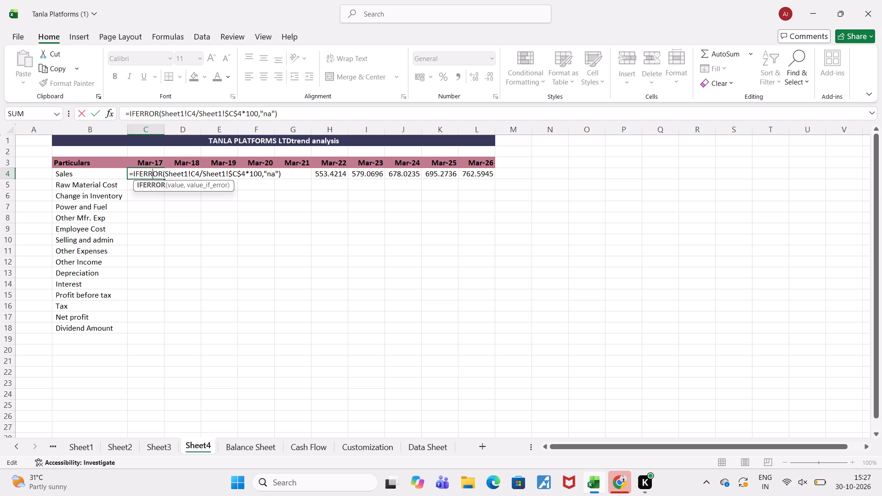
left_click(259, 339)
double_click(186, 172)
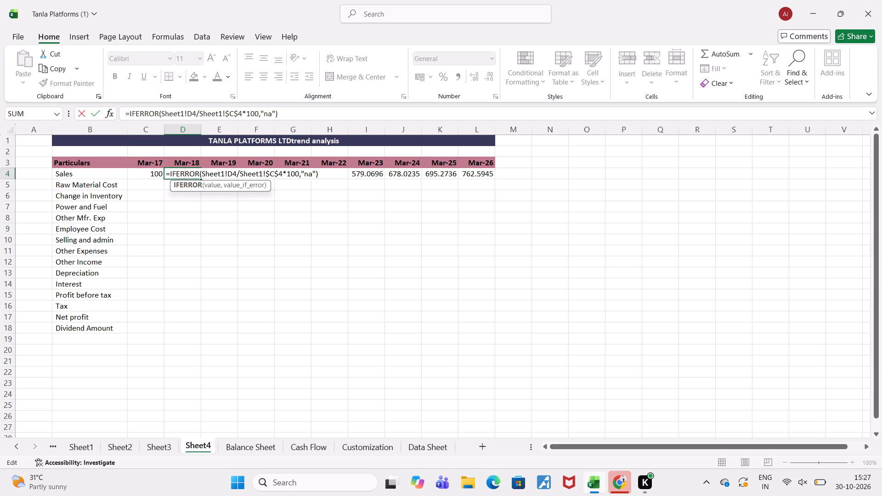
left_click(210, 333)
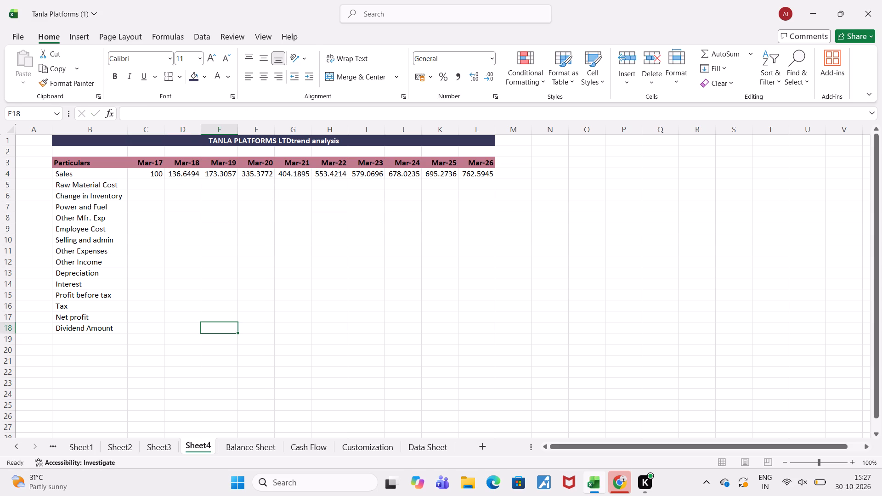
Clear the Sales trend formulas from D4:L4, keeping the Mar-17 base value in C4.
left_click(179, 178)
key("shift+Right")
key("shift+Right")
key("shift+Right")
key("shift+Right")
key("shift+Right")
key("shift+Right")
key("shift+Right")
key("shift+Right")
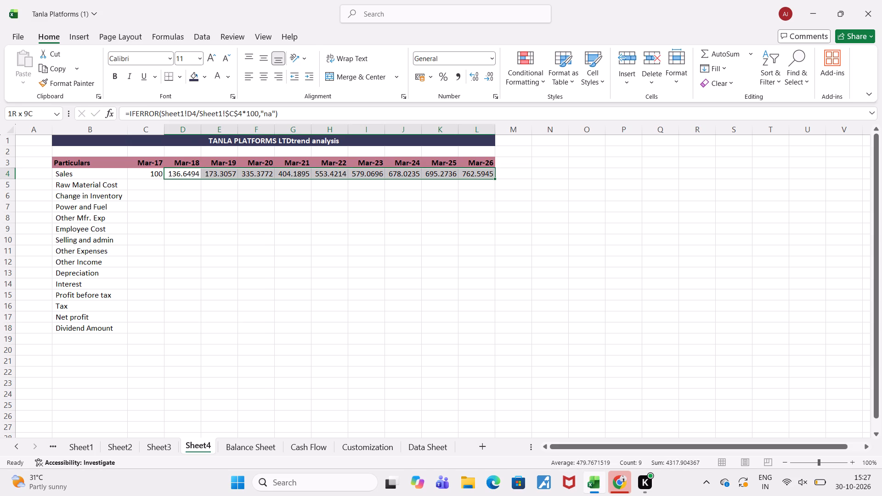
key("Delete")
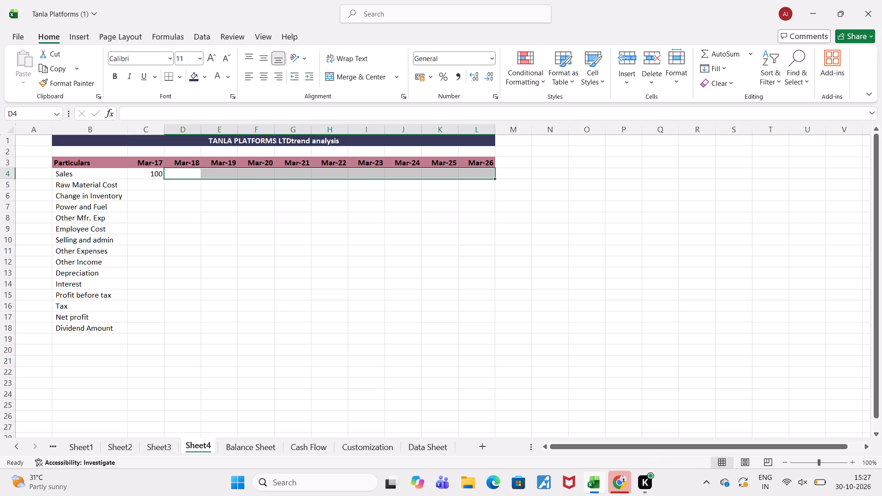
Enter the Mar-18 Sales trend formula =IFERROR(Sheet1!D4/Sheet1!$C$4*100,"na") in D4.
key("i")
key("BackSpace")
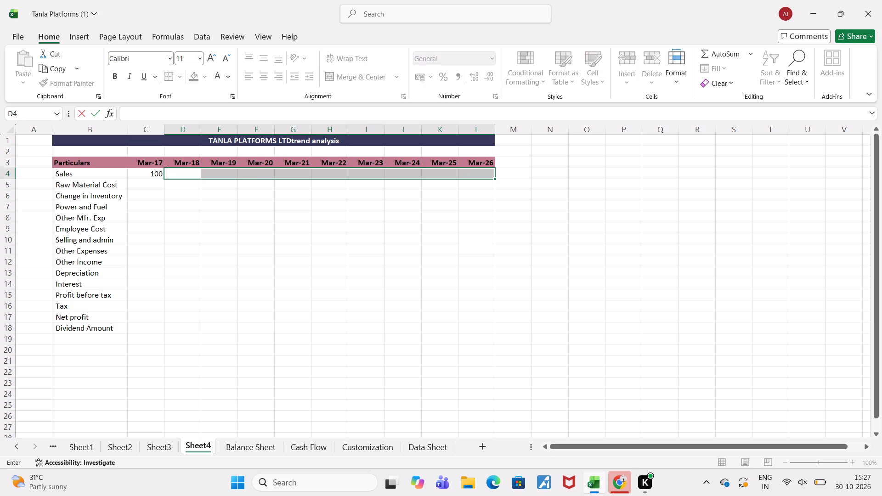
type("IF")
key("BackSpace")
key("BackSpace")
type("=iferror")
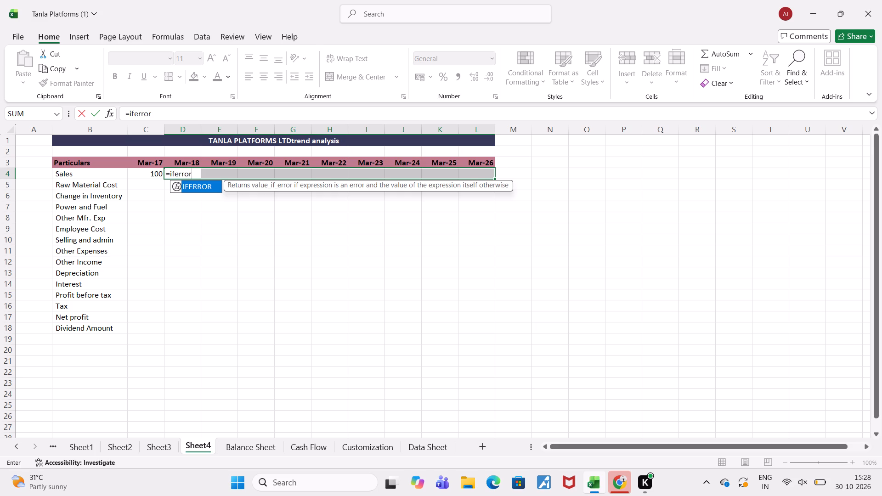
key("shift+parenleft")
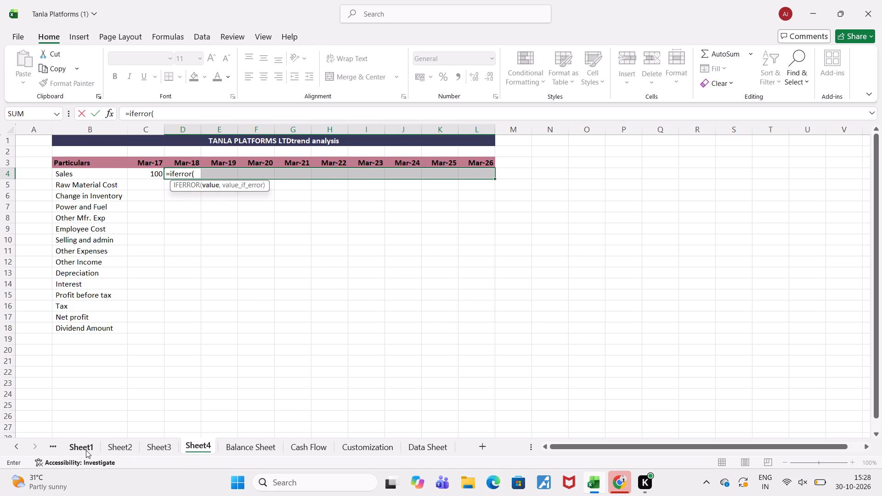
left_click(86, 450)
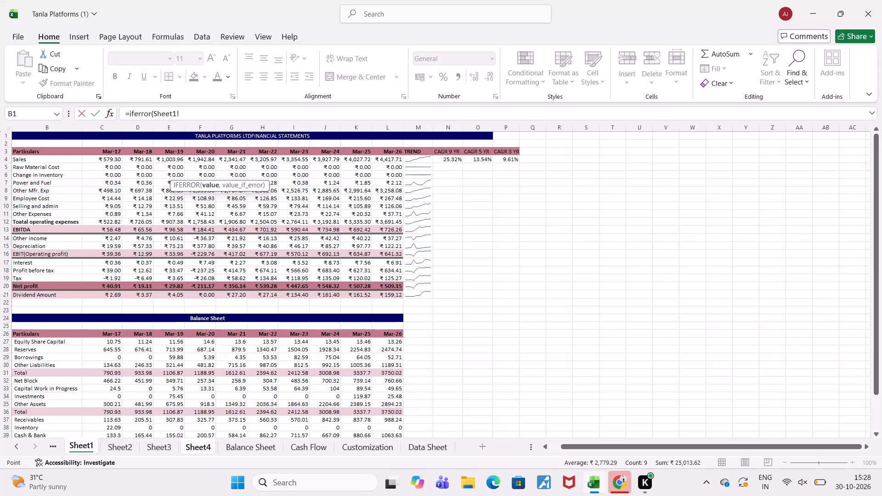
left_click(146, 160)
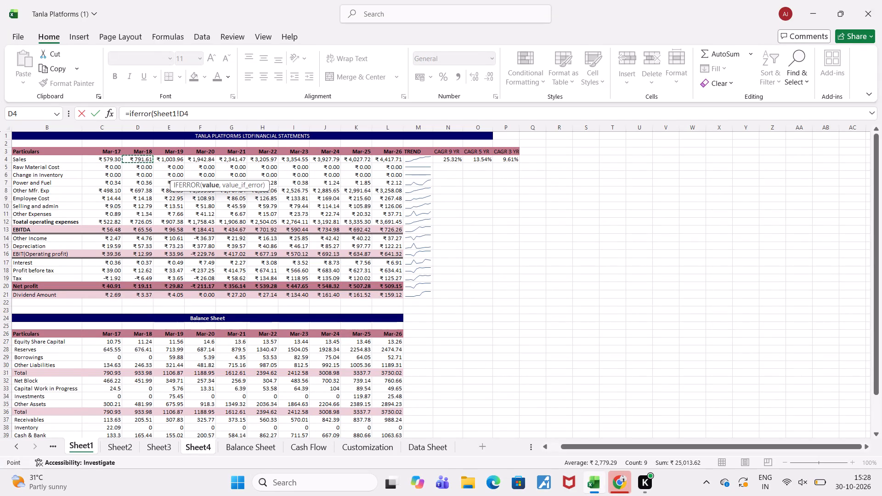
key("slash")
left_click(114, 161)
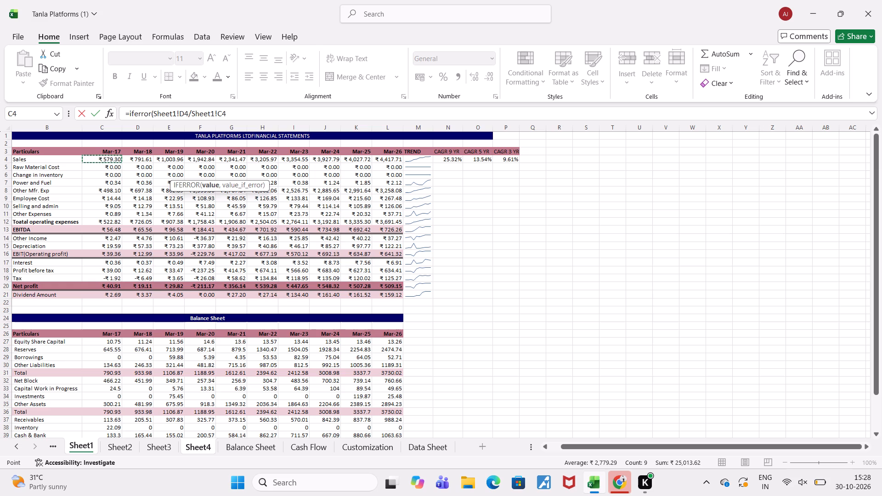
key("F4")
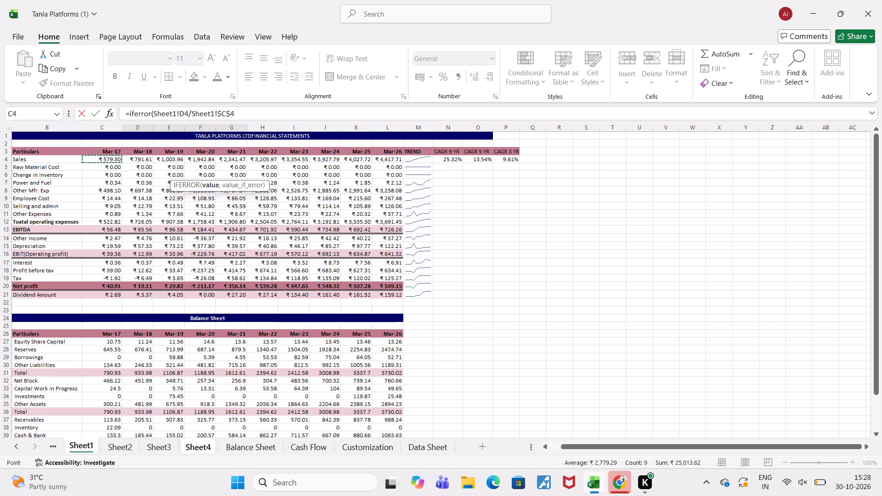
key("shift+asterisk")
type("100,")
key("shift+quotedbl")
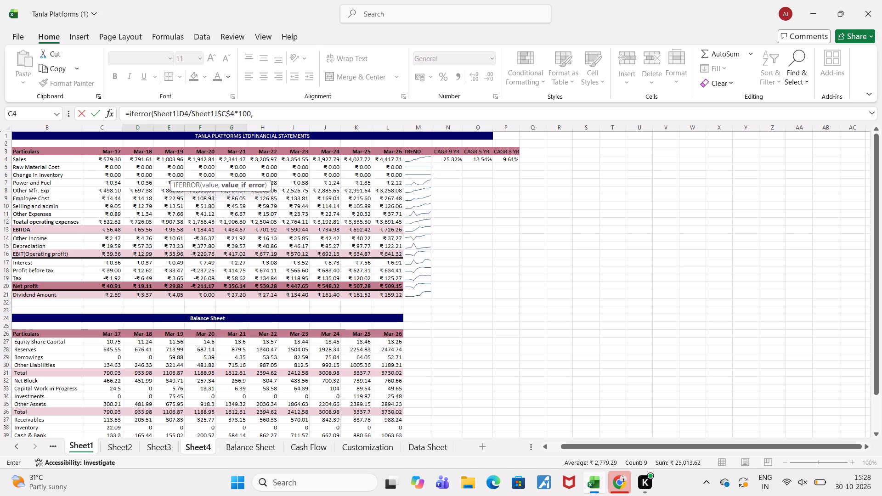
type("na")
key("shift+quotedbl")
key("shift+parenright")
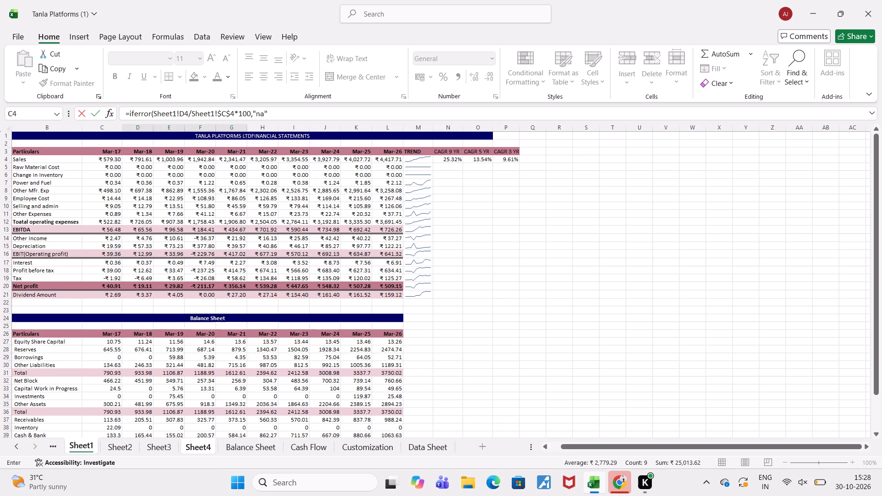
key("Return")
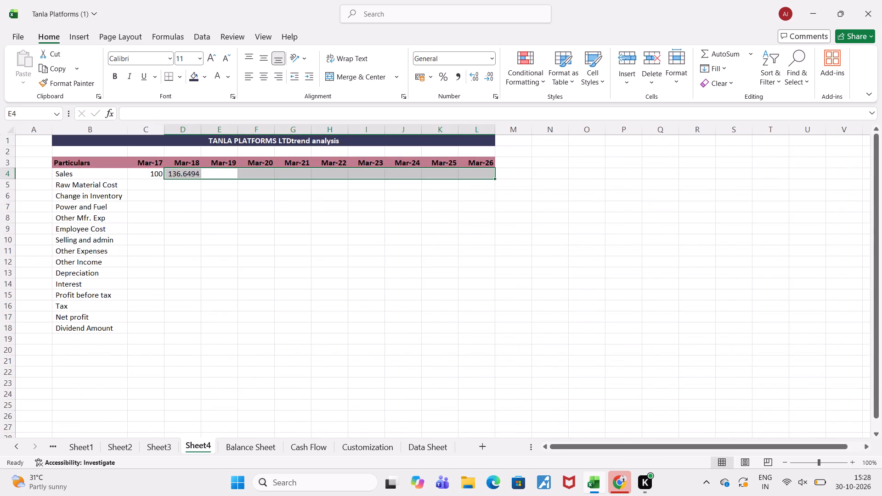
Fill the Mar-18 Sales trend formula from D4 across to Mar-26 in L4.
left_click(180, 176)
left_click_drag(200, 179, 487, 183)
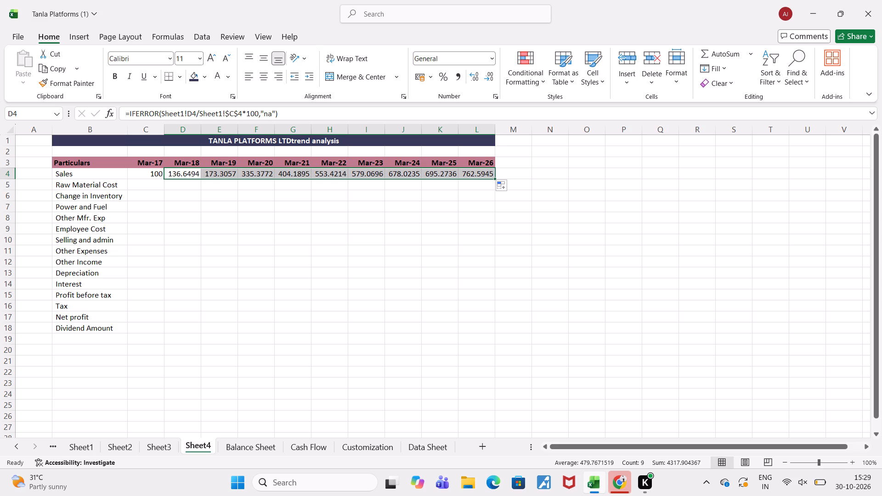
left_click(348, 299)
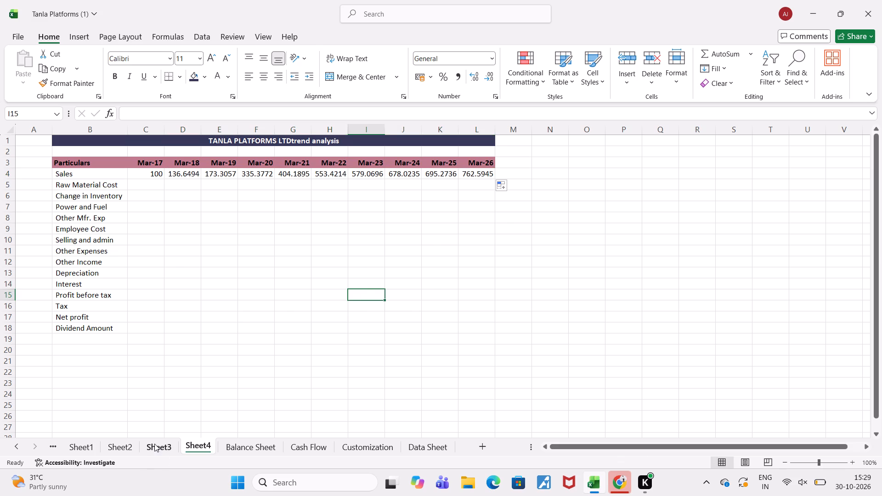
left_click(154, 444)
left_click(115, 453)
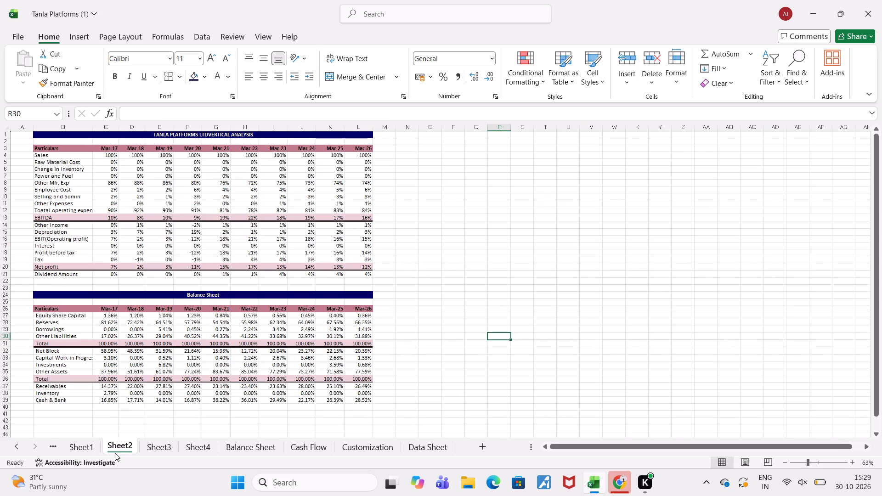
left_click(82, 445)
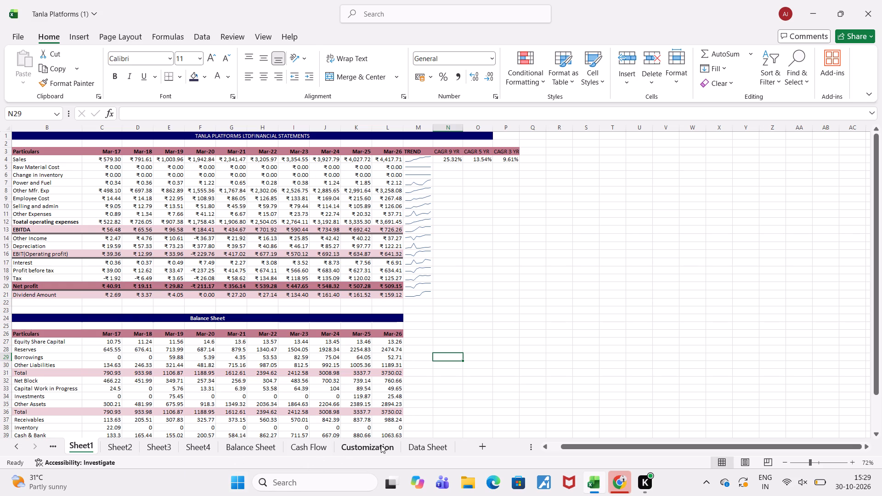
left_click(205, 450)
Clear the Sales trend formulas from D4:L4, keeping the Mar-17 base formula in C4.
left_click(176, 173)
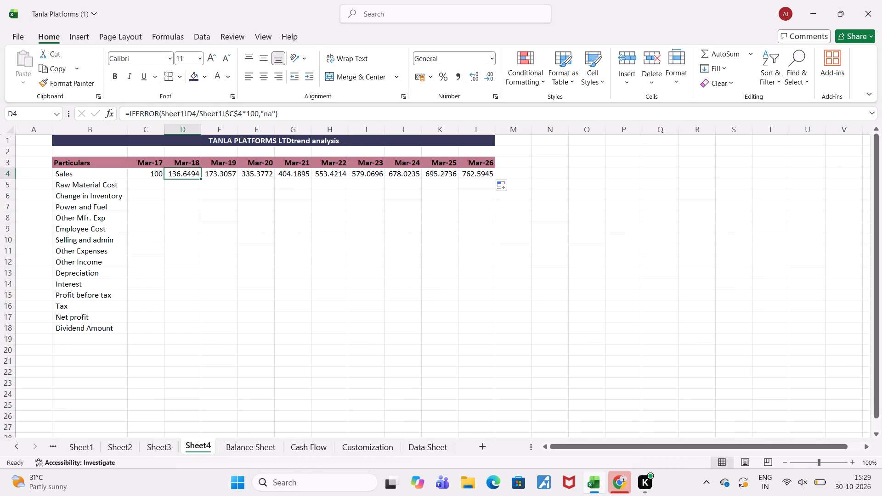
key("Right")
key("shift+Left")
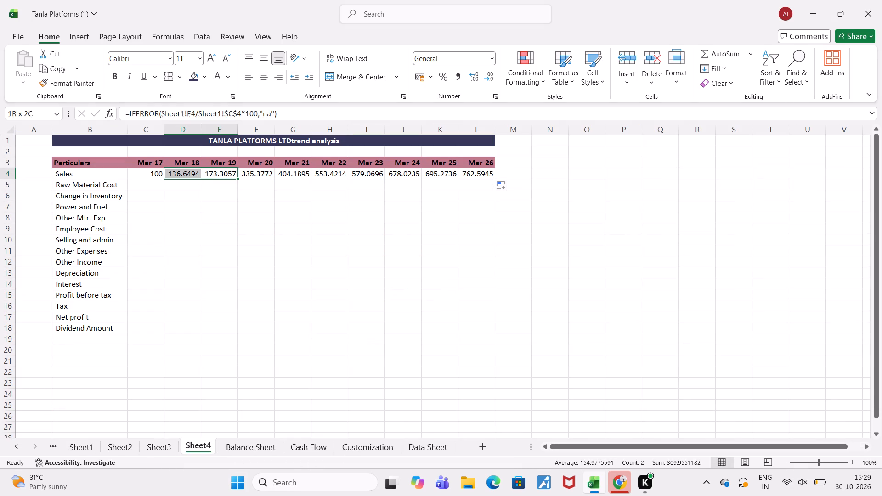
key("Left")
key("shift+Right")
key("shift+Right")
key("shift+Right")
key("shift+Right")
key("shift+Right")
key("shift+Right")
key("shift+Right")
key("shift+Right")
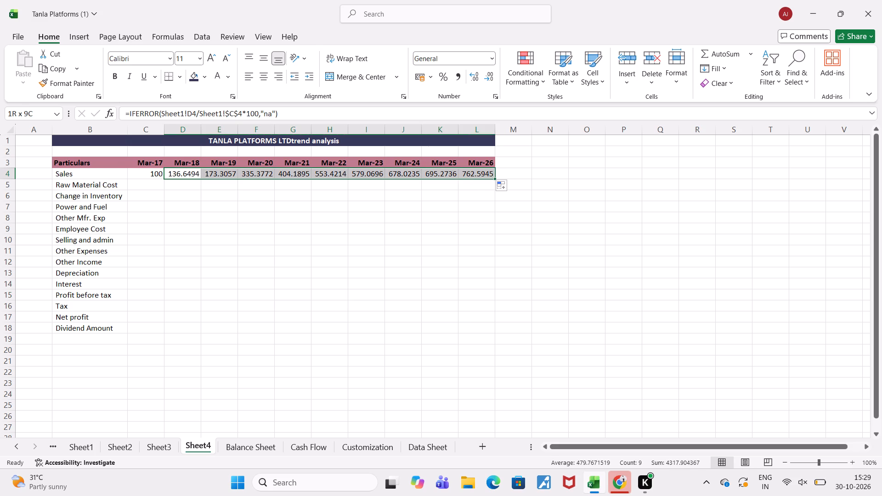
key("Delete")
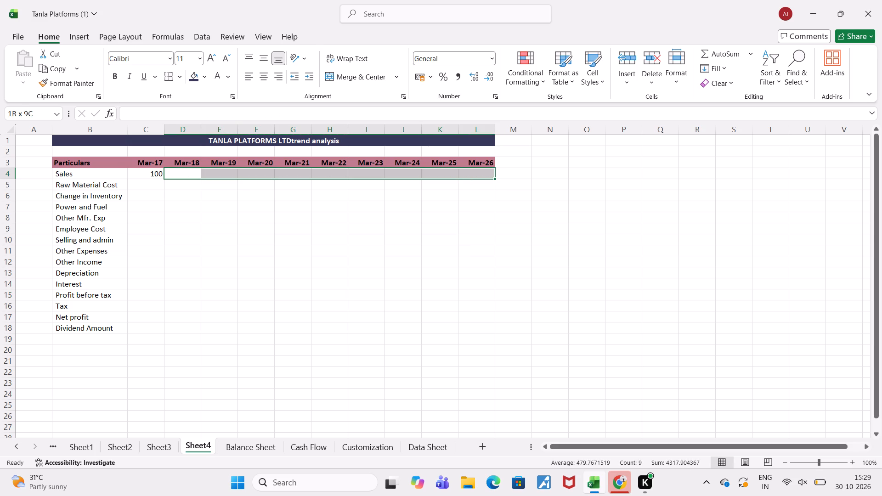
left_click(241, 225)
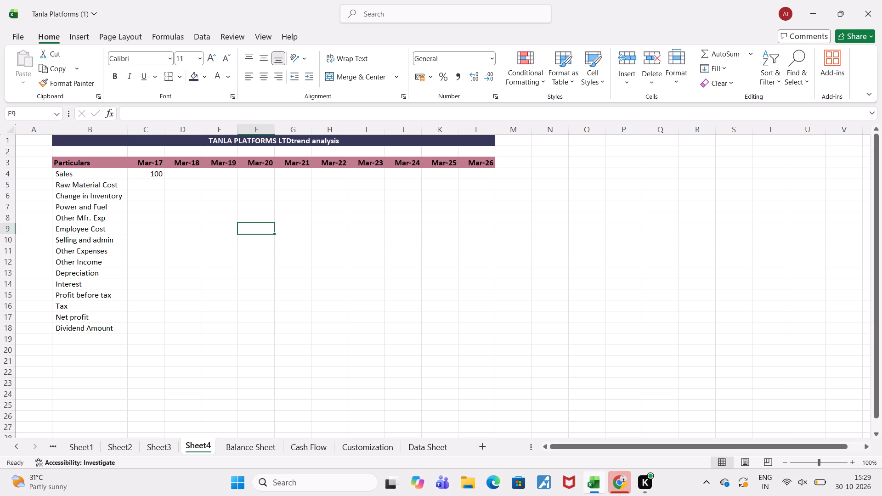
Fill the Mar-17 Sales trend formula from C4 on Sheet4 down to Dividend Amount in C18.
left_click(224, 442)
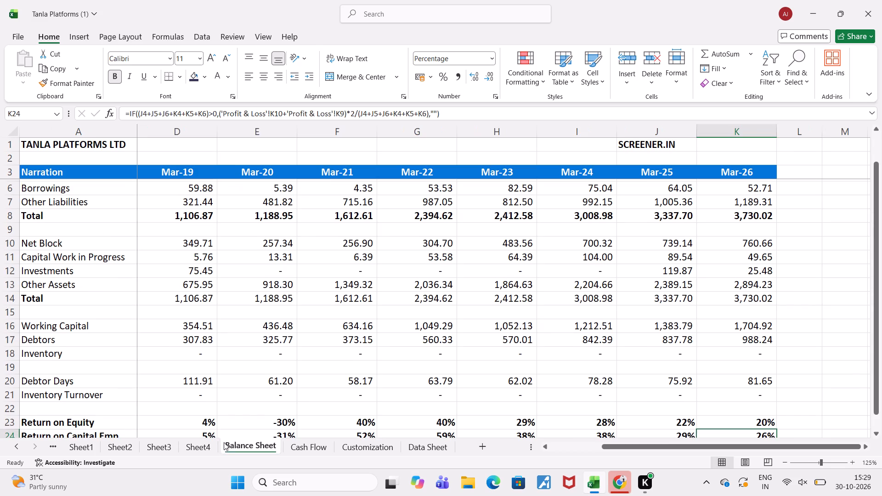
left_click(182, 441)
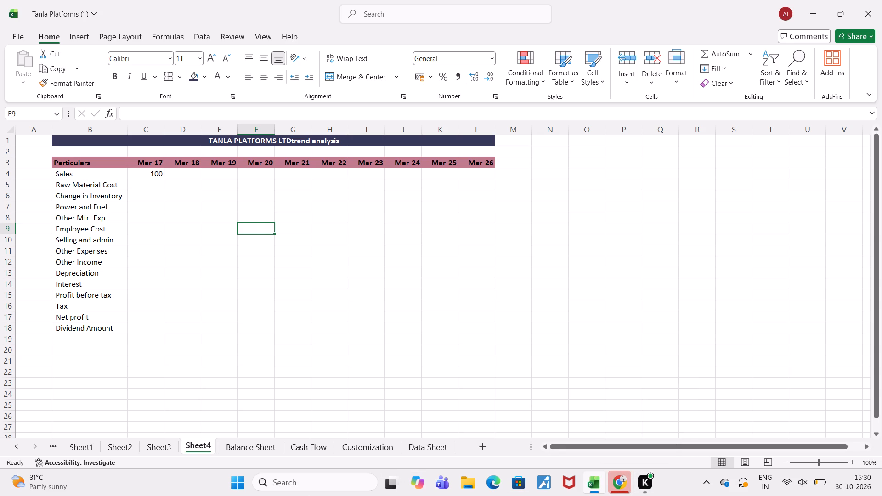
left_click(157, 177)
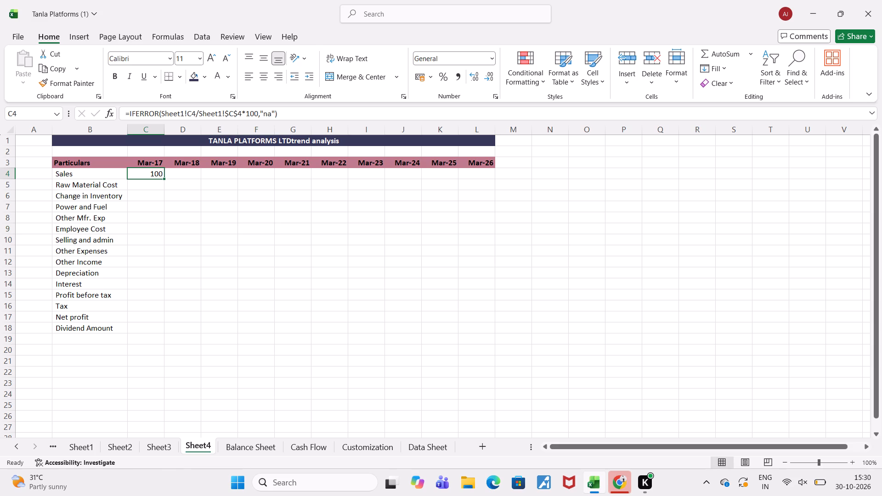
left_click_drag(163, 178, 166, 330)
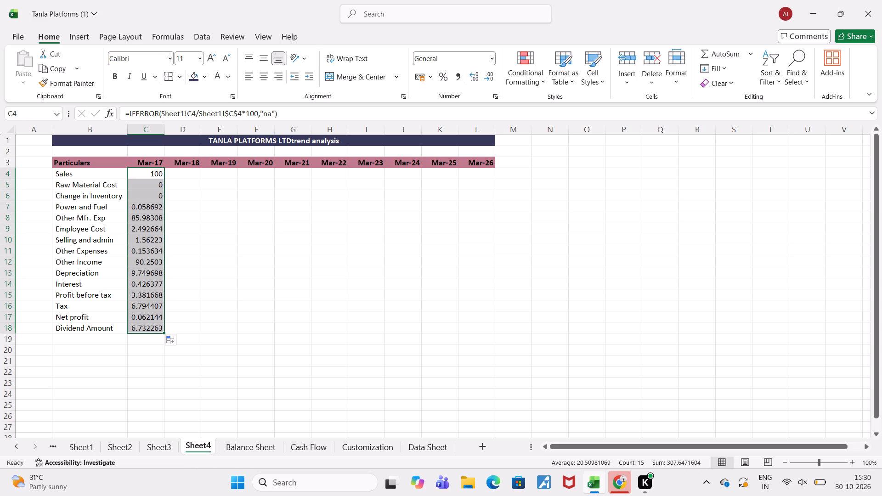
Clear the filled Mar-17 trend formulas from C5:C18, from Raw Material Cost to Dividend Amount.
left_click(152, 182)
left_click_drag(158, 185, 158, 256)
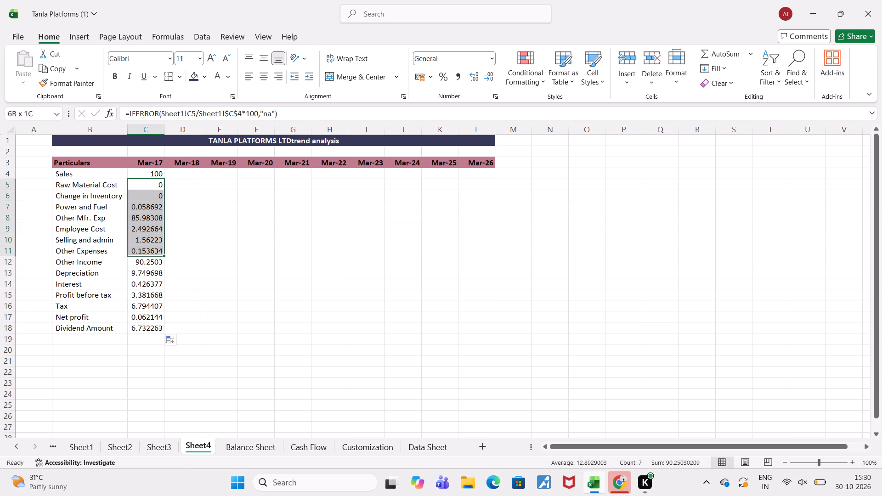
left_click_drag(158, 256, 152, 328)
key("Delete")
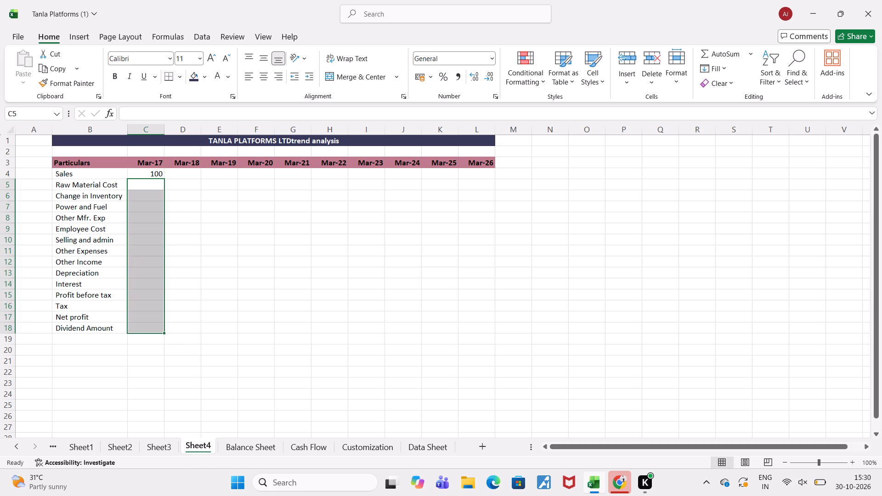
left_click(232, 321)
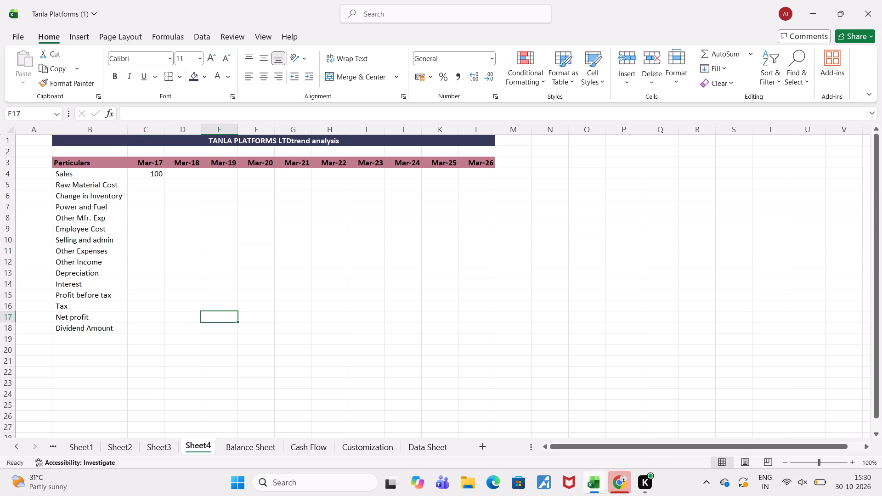
Examine the cell references in the Mar-17 Sales trend formula in C4.
double_click(143, 172)
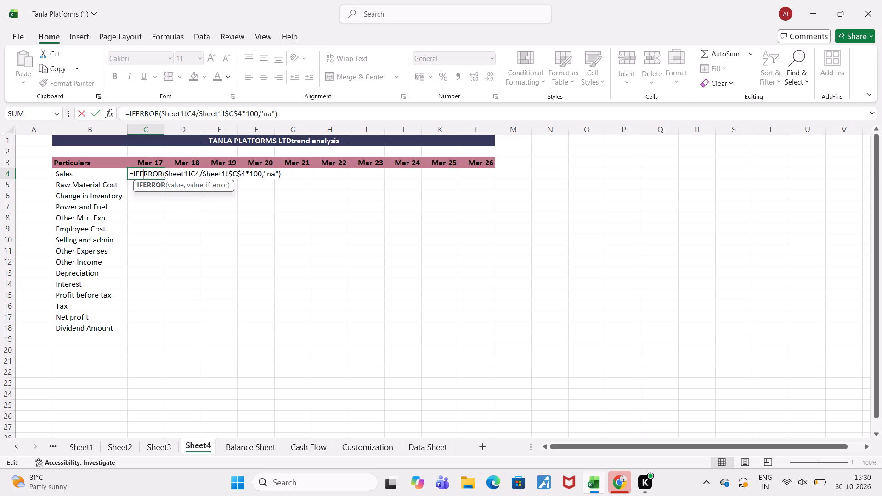
left_click(234, 382)
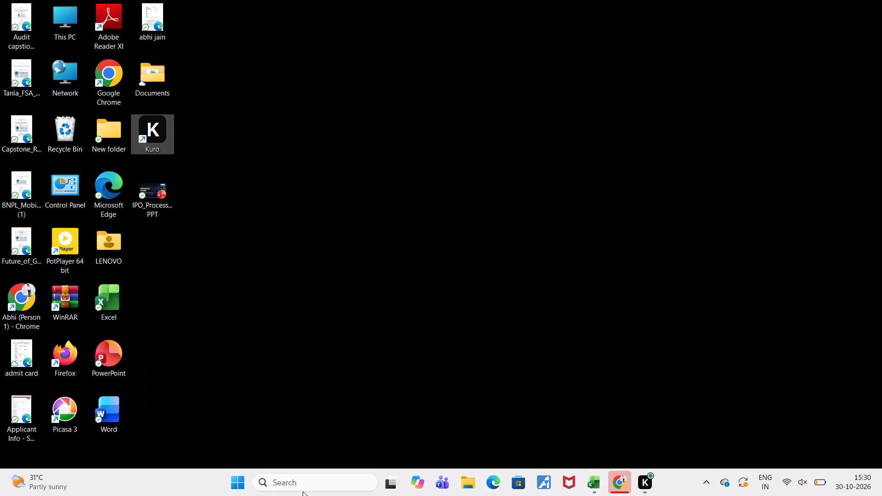
Search Windows for the WhatsApp app.
left_click(299, 480)
key("w")
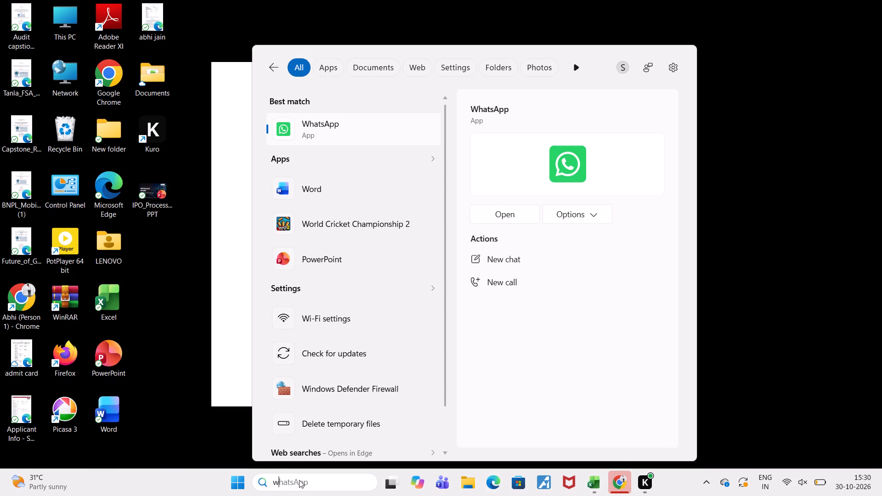
type("ha")
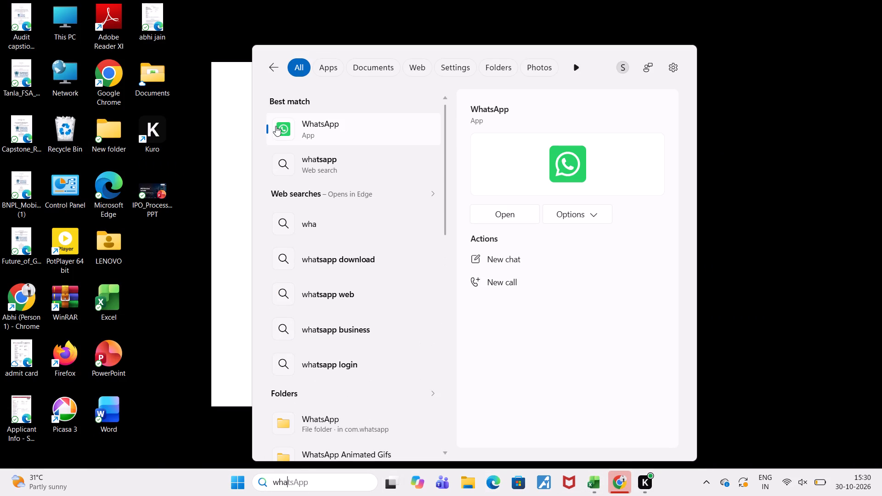
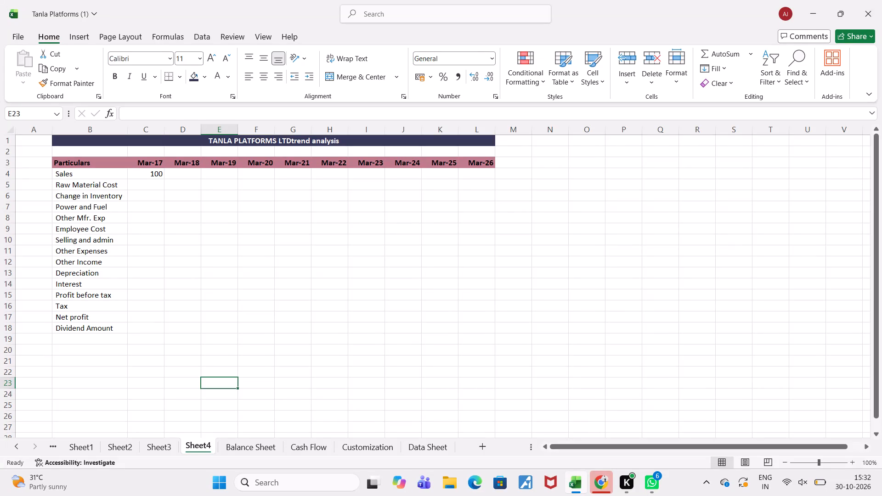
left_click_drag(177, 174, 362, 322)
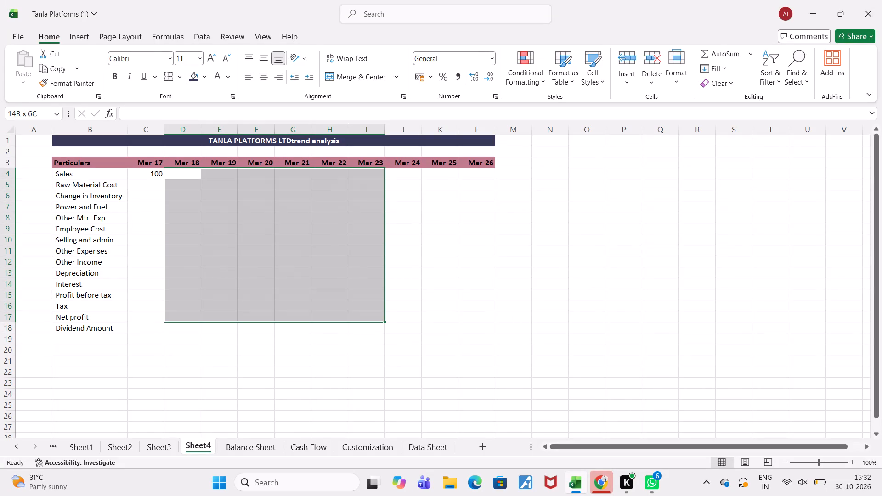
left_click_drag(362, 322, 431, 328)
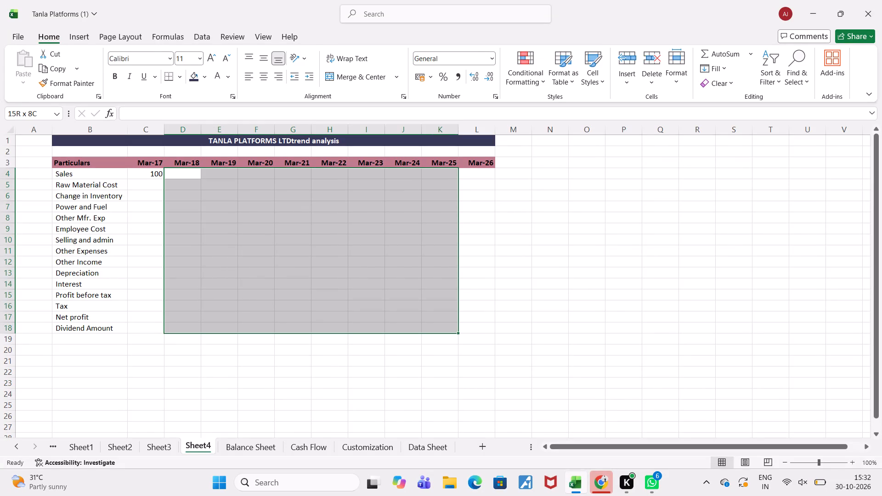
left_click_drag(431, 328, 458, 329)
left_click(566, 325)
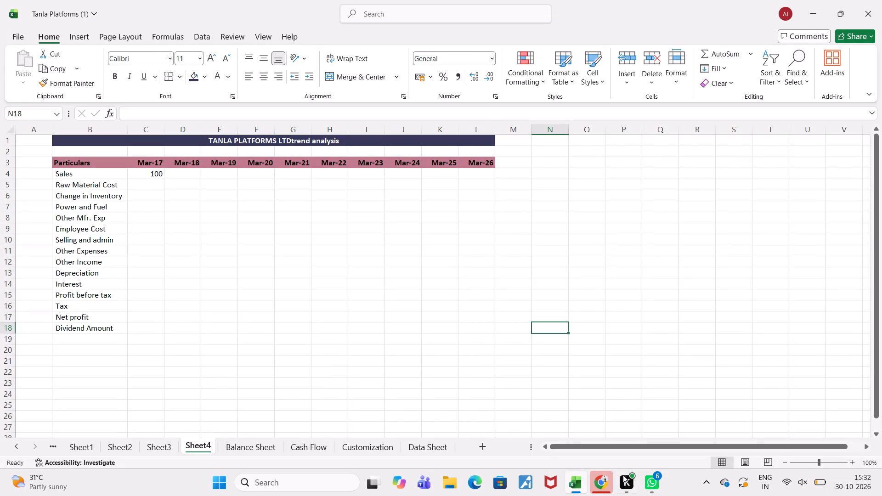
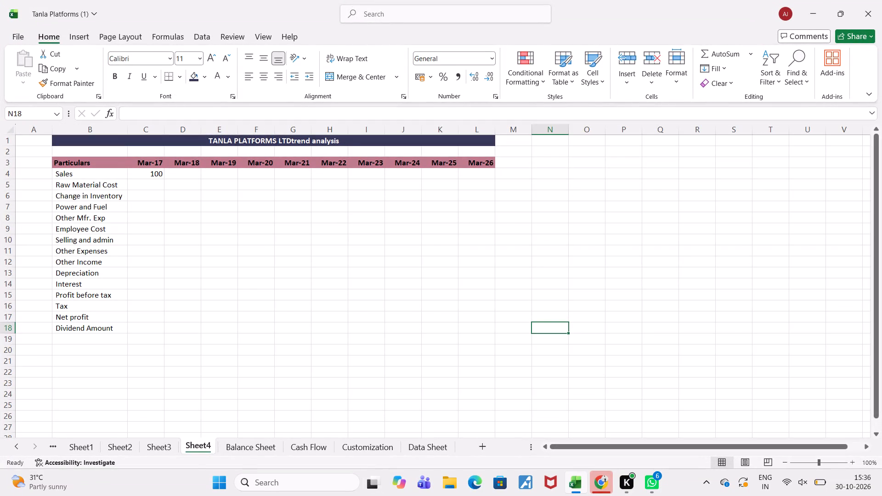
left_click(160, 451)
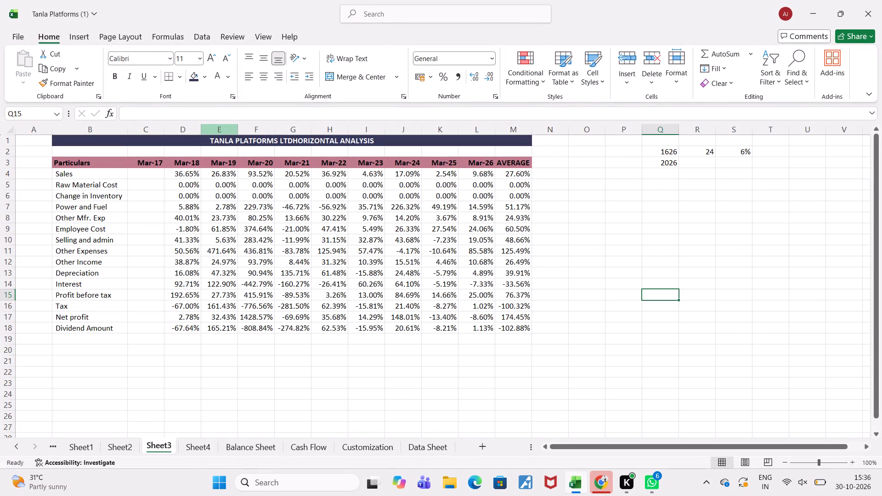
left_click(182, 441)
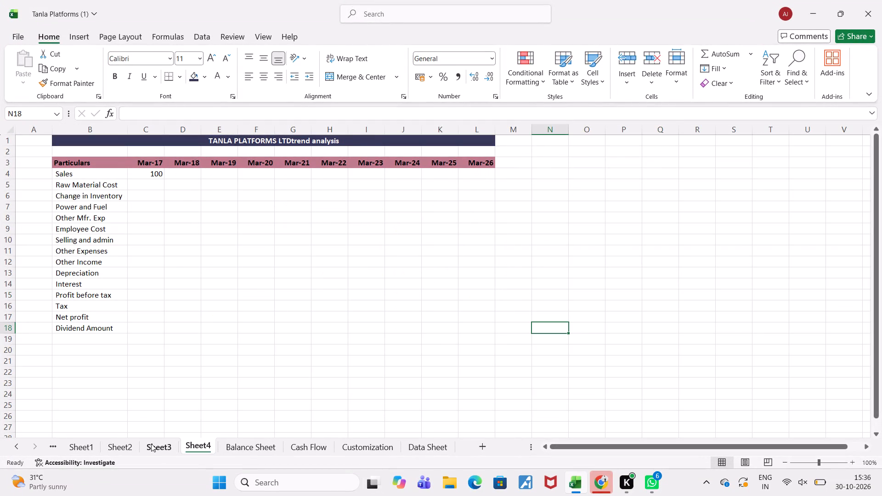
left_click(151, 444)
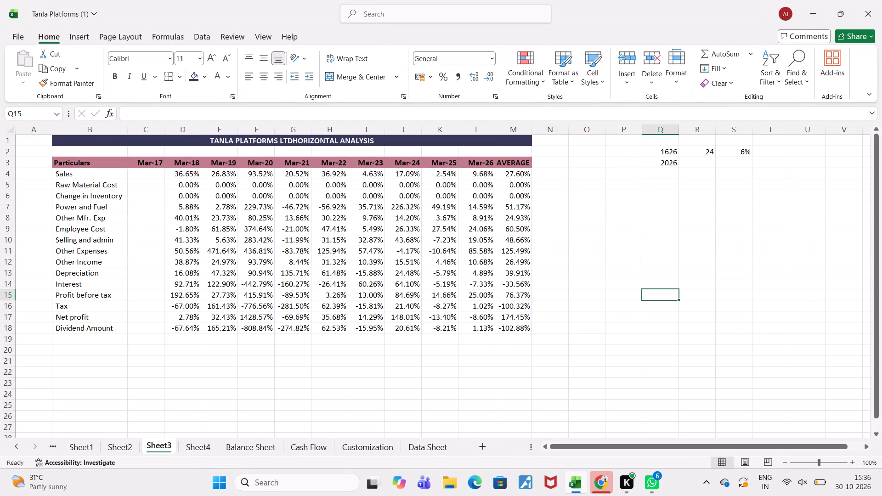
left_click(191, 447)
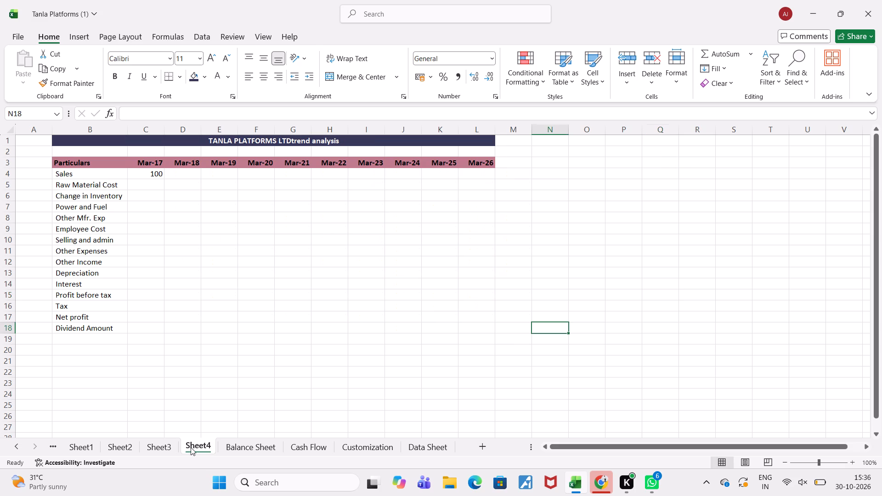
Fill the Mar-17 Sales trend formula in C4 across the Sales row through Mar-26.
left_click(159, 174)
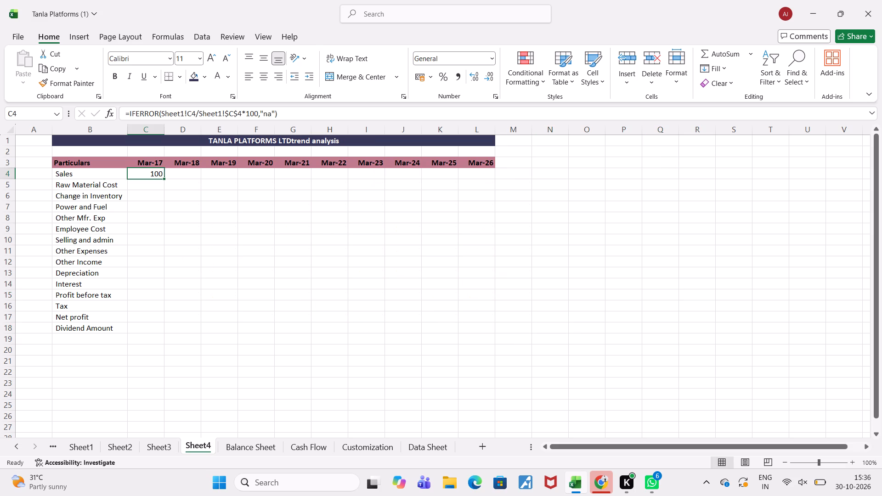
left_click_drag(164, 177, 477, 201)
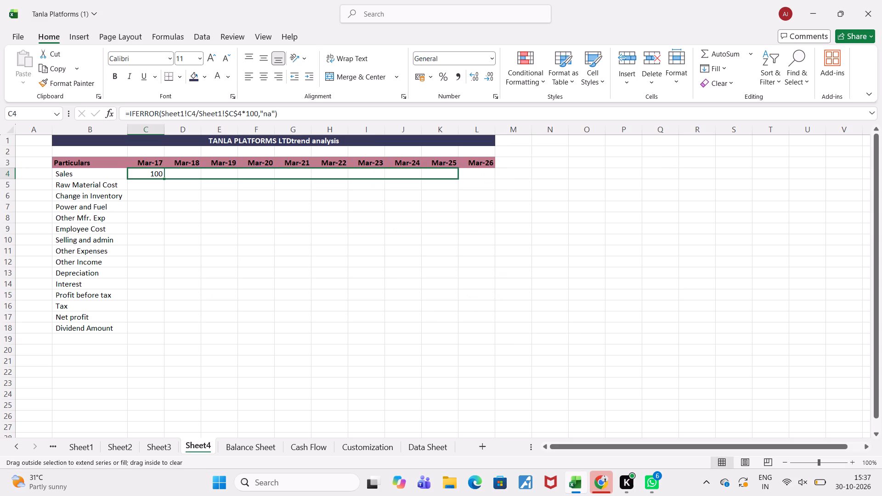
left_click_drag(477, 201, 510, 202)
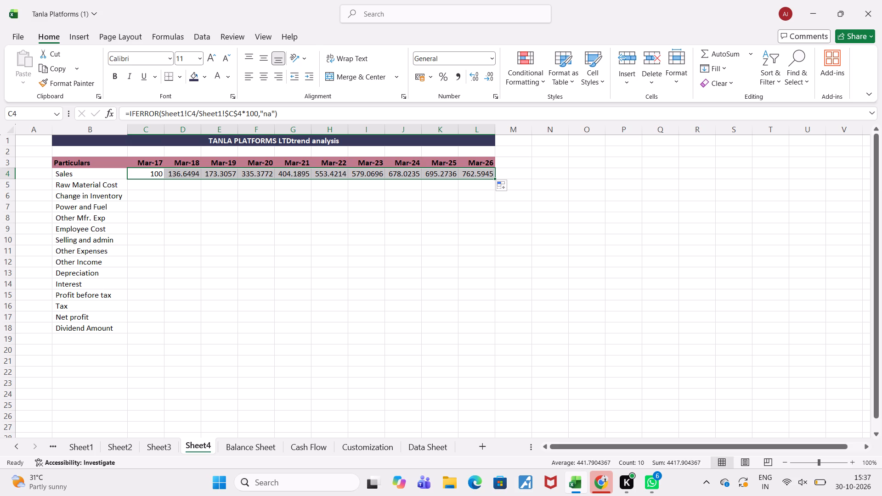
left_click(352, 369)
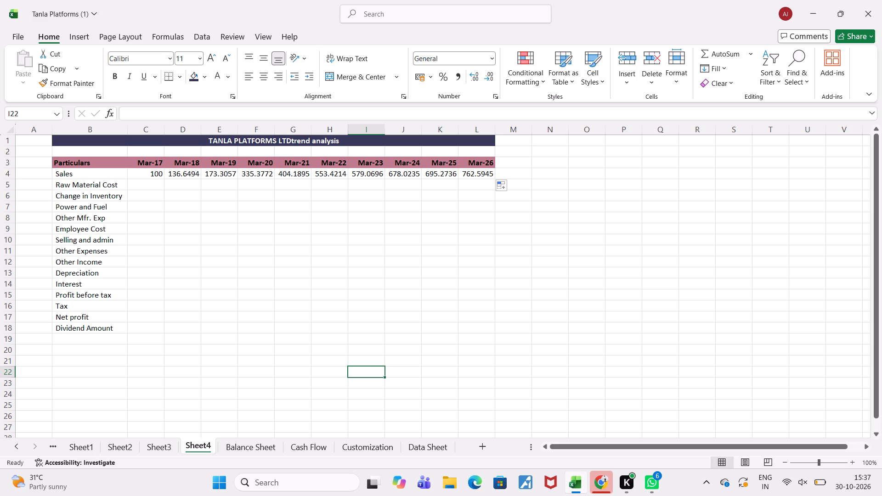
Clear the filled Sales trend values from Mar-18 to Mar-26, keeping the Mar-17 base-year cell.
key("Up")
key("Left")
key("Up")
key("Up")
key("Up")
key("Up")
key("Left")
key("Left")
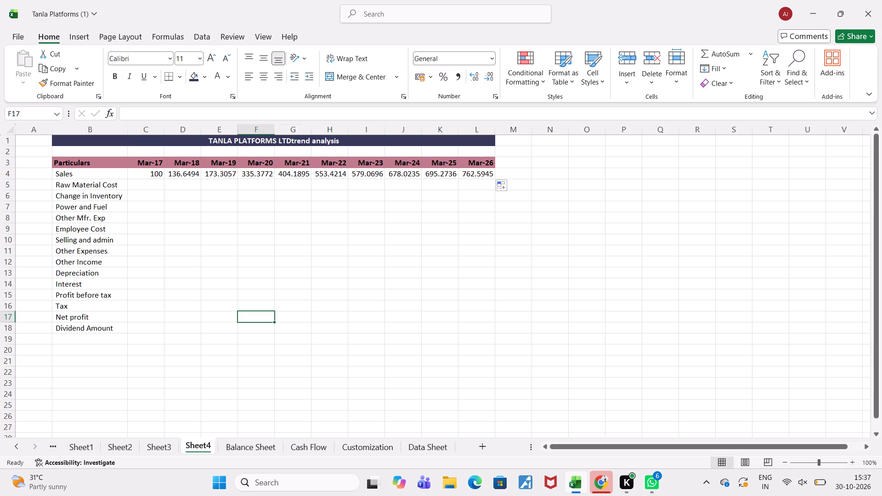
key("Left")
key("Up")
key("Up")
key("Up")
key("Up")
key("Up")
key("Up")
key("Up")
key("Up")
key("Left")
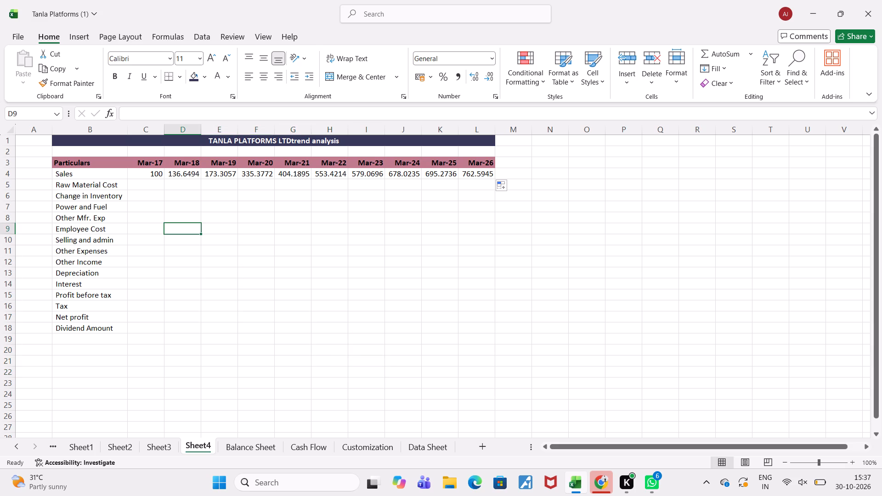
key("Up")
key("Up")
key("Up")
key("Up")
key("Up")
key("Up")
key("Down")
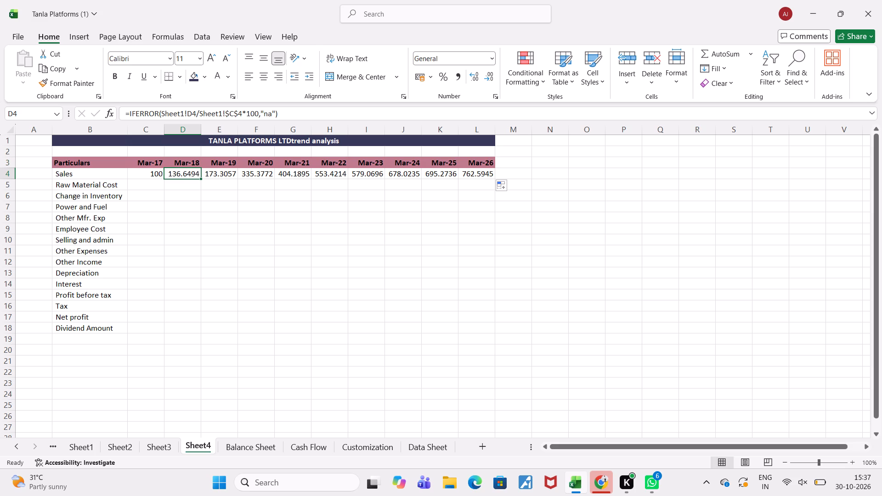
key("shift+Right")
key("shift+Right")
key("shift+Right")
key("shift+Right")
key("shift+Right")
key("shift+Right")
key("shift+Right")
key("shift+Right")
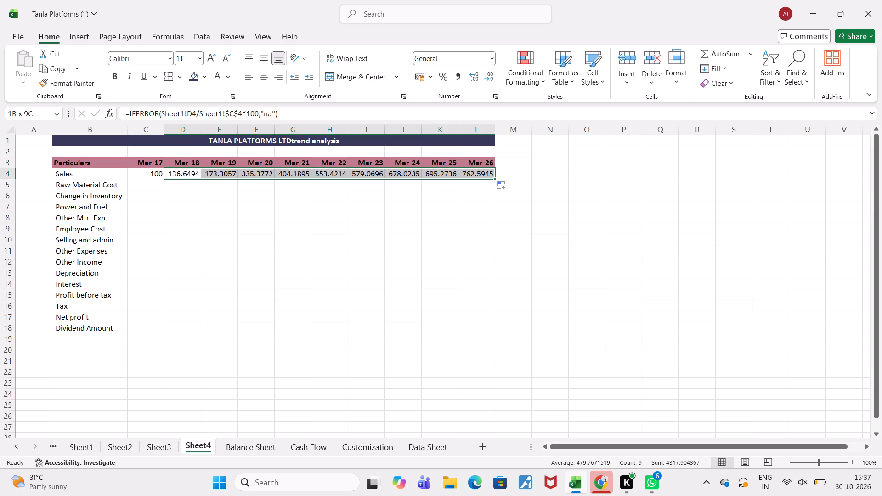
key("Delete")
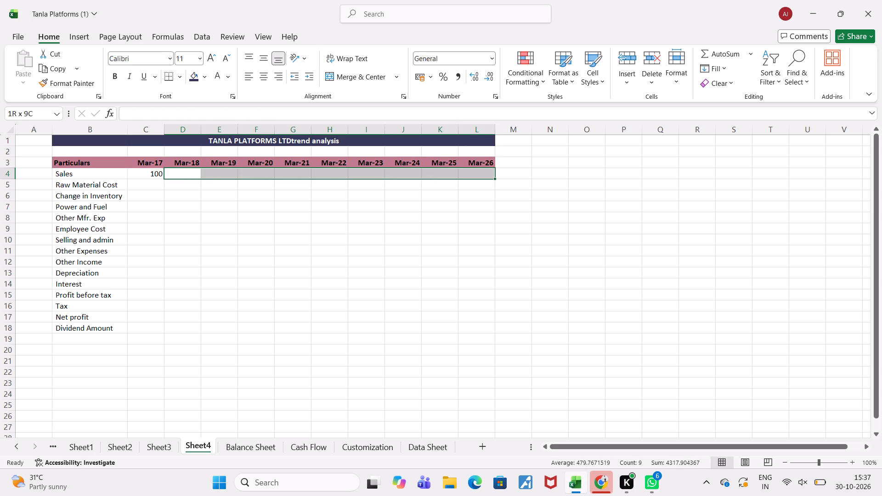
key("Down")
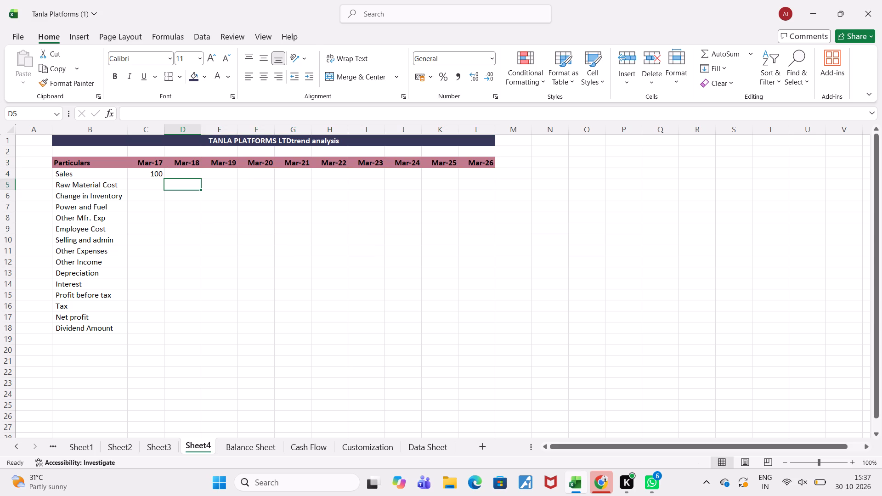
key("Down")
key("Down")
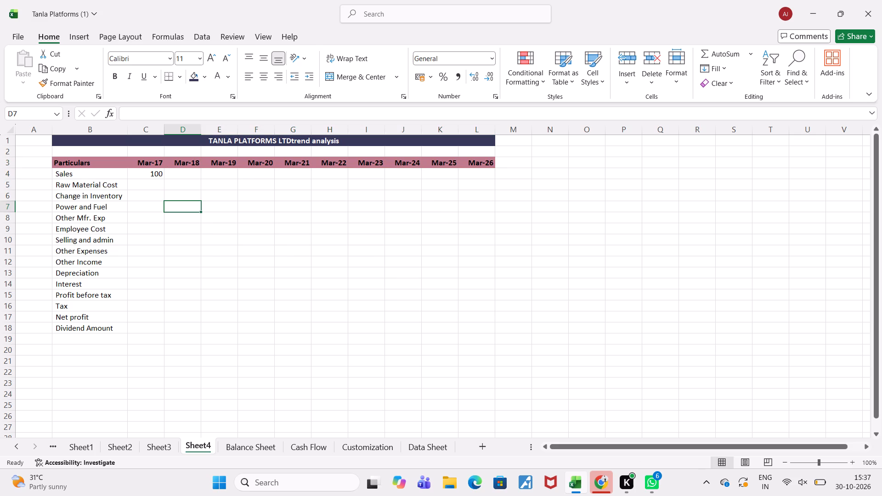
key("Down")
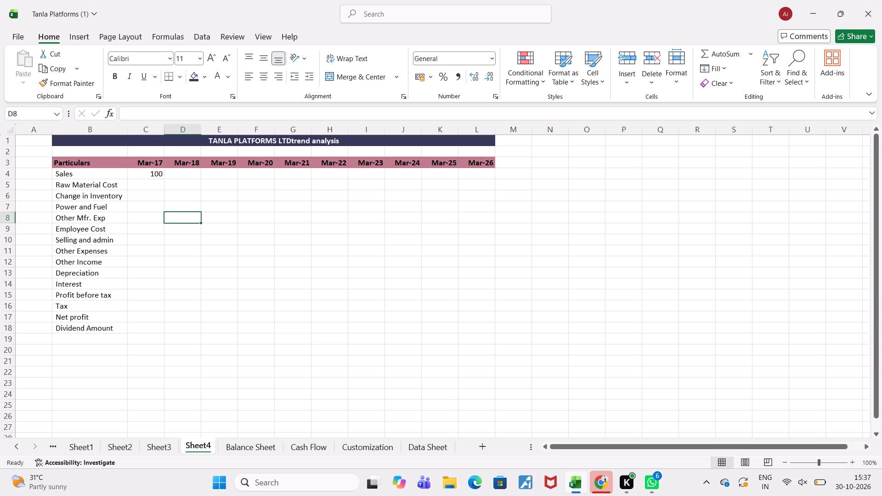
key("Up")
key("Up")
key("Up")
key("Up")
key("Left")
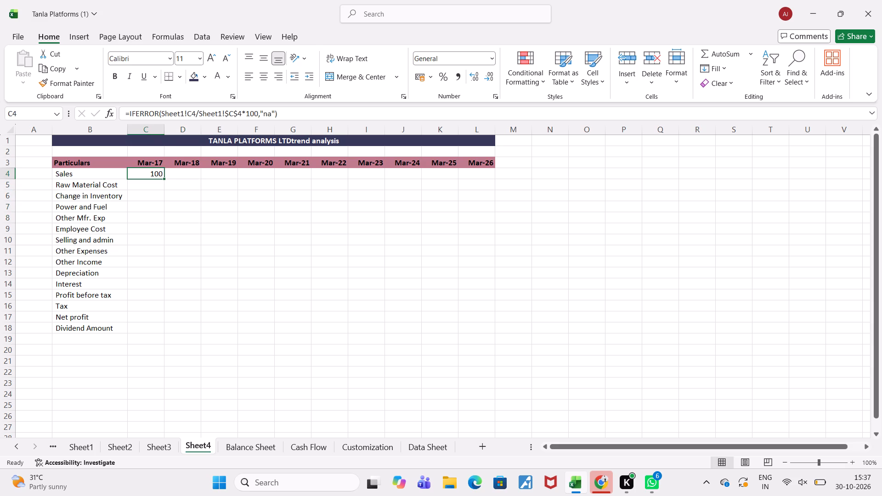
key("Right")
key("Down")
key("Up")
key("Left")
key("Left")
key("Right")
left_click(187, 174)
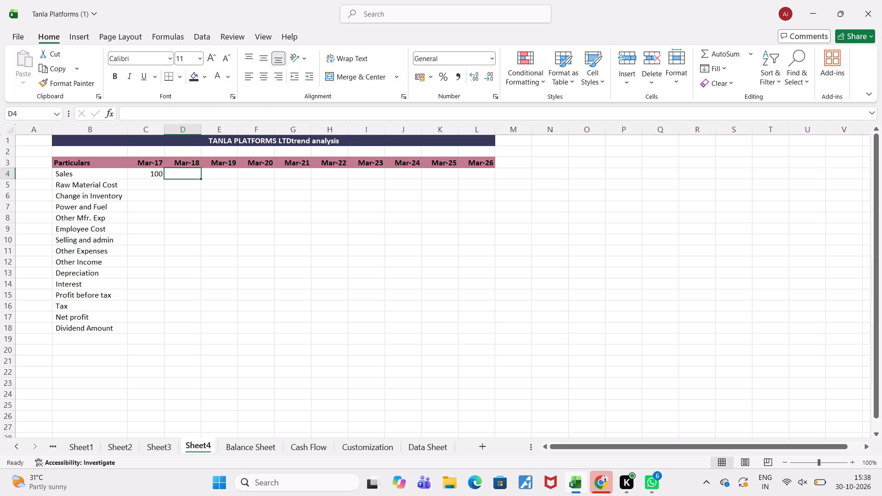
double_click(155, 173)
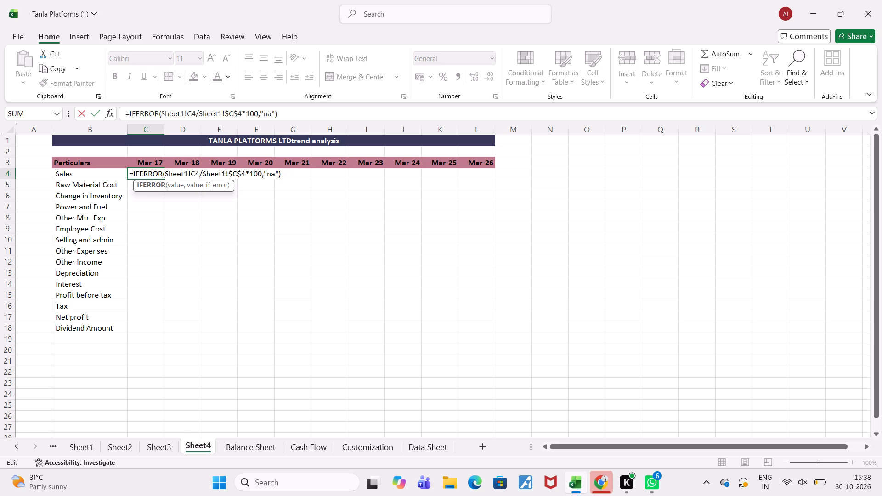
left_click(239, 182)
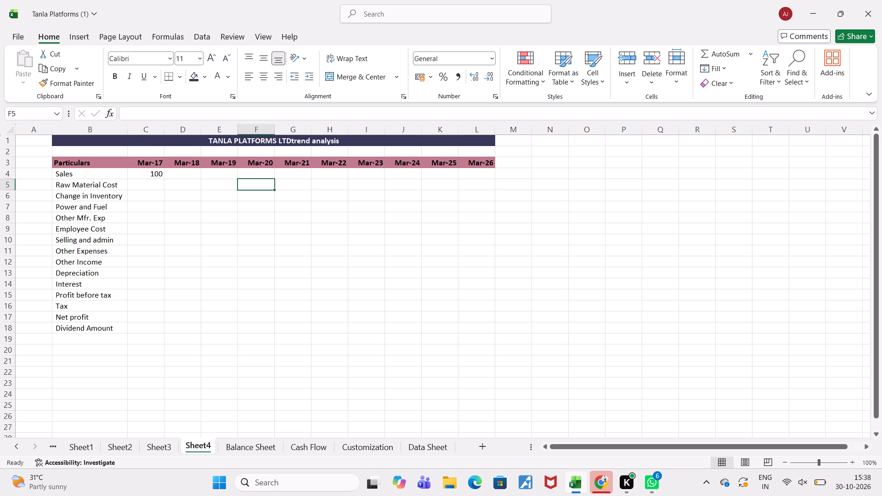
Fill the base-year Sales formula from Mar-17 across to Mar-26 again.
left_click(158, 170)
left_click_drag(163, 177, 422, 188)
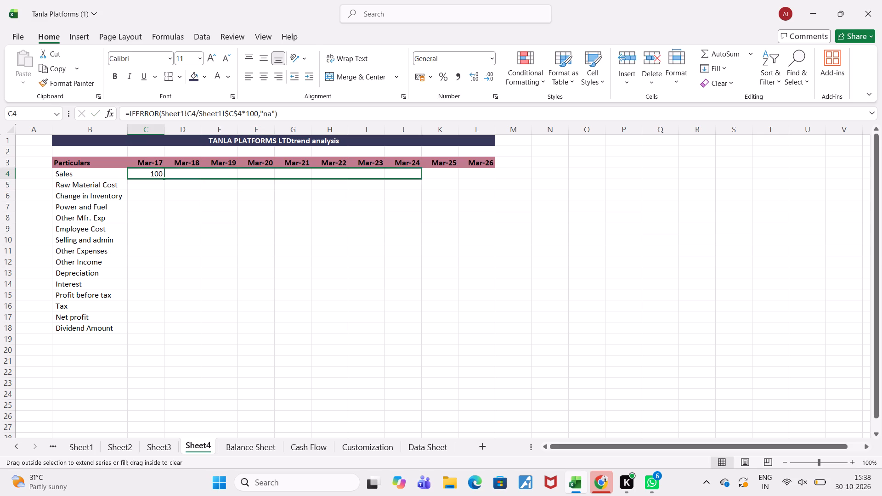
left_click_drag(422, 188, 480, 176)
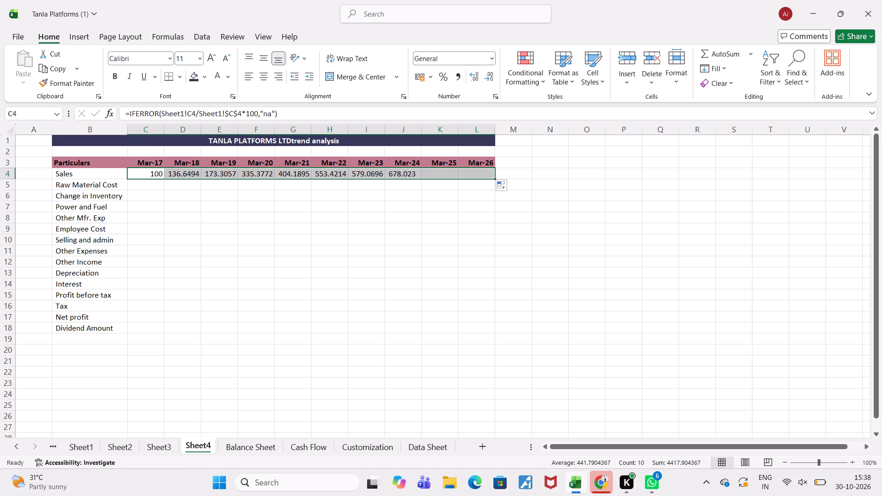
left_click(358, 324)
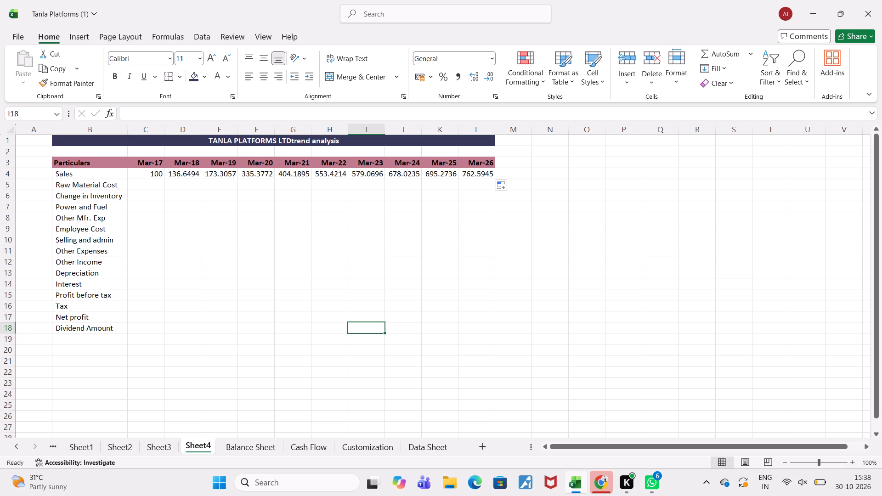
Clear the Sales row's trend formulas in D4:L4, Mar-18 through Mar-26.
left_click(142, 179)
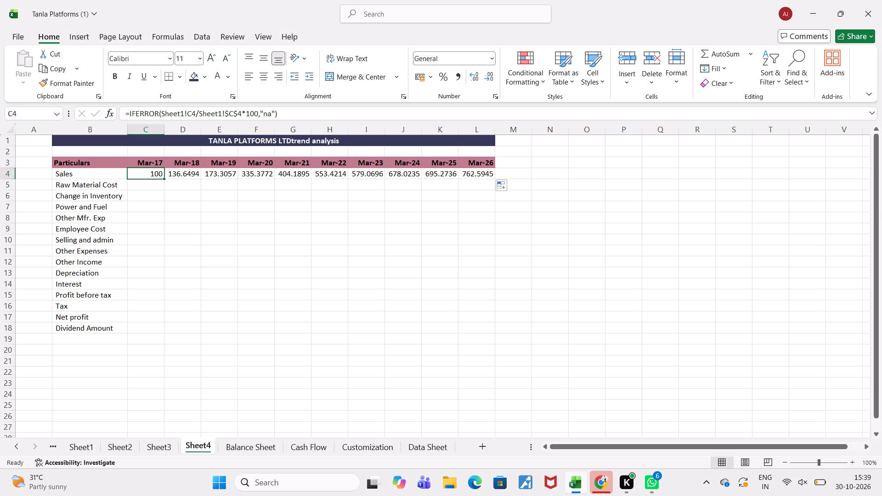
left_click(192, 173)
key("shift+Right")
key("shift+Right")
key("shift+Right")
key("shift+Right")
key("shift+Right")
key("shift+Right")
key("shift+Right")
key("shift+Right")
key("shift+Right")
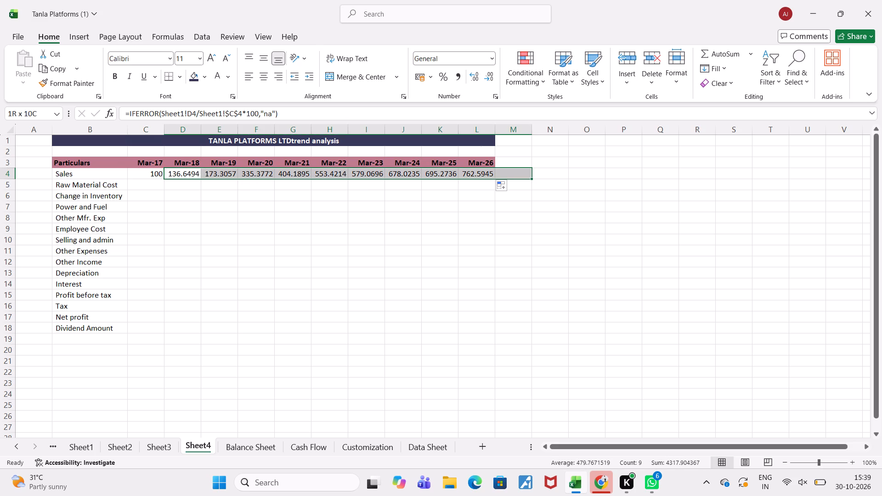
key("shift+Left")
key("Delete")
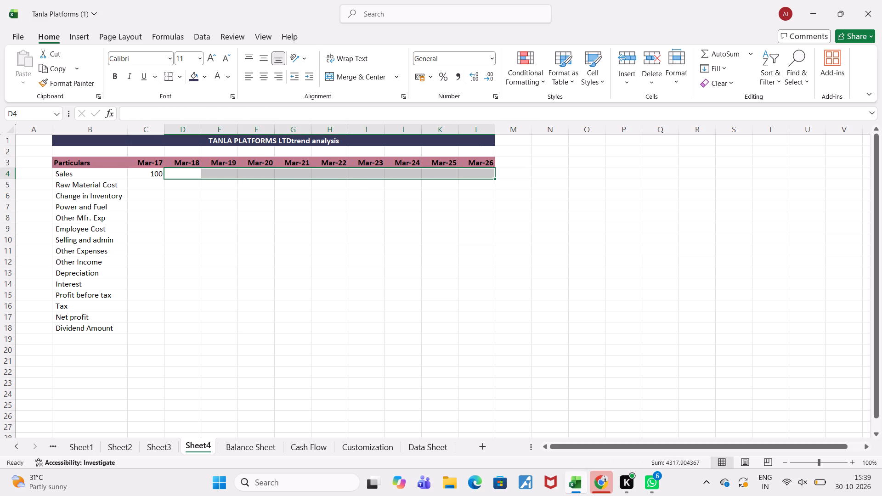
Change the divisor reference in the Mar-17 Sales formula in C4 to Sheet1!$C4, locking only the column.
double_click(155, 173)
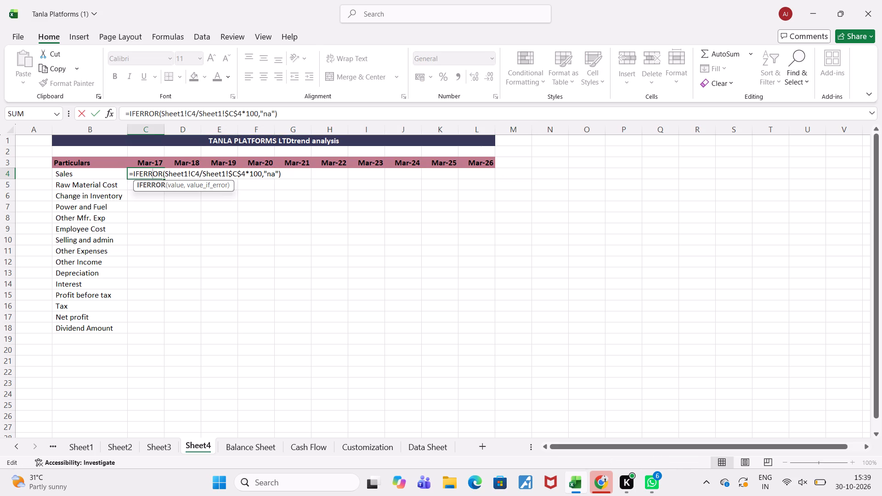
left_click(235, 171)
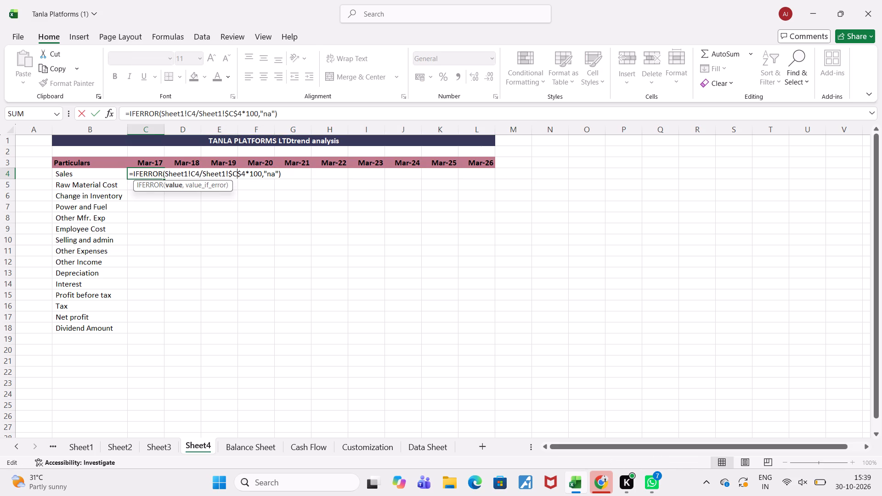
key("F4")
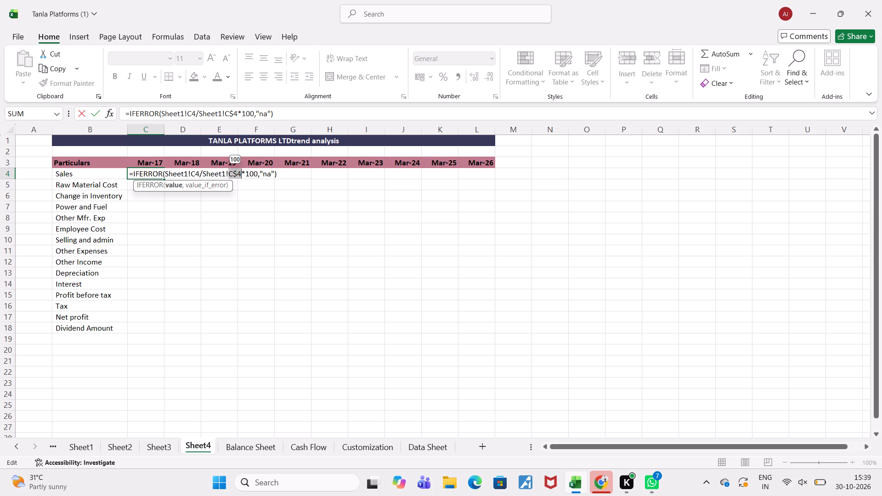
key("F4")
key("Return")
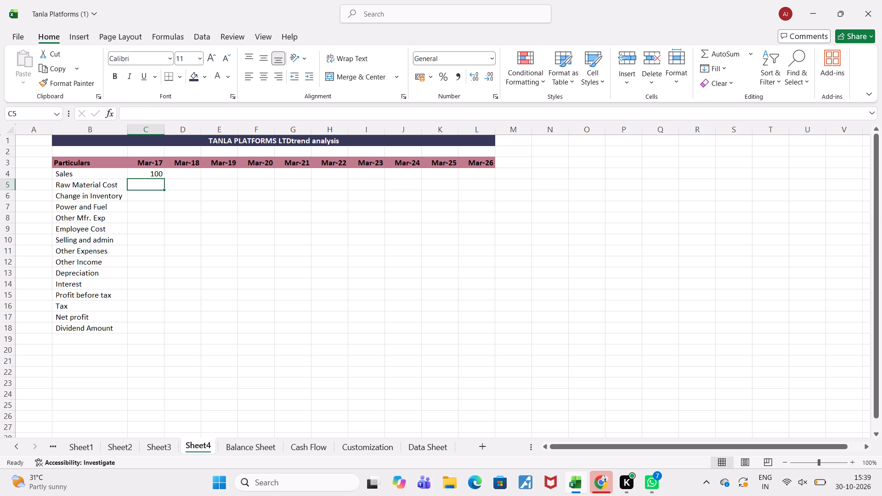
Fill the revised Sales formula from C4 across to Mar-26 in L4.
left_click(158, 172)
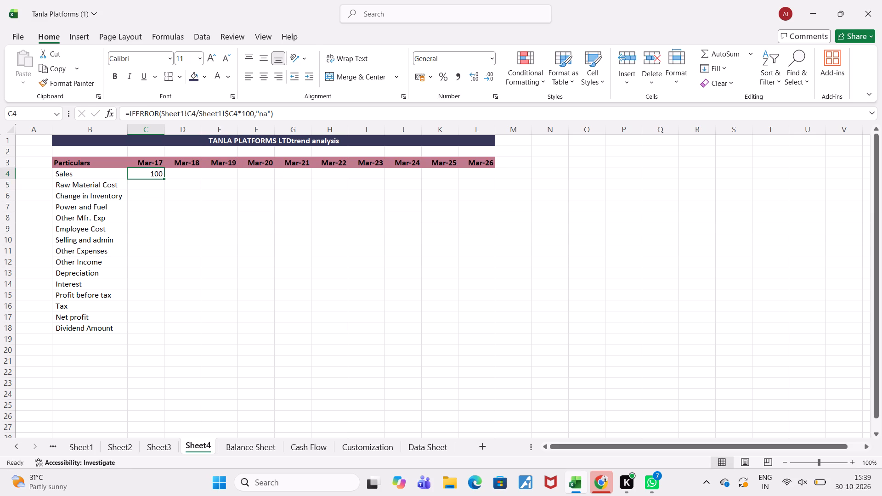
left_click_drag(162, 177, 501, 177)
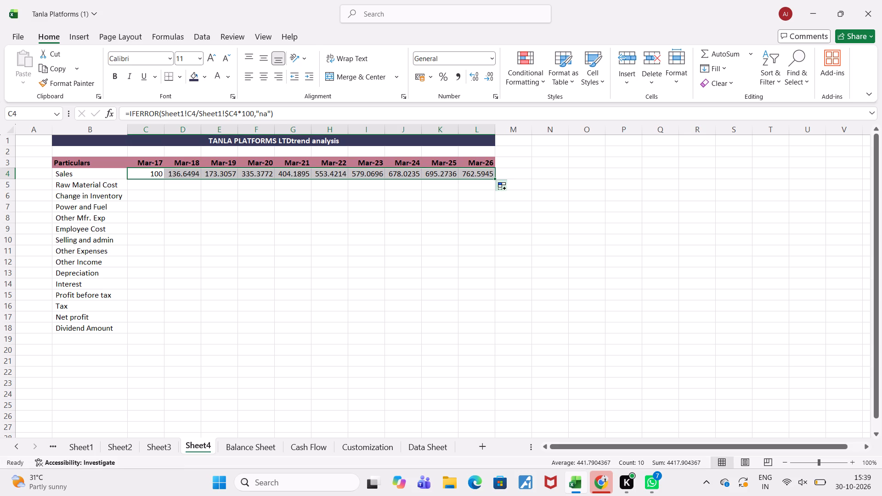
left_click(496, 348)
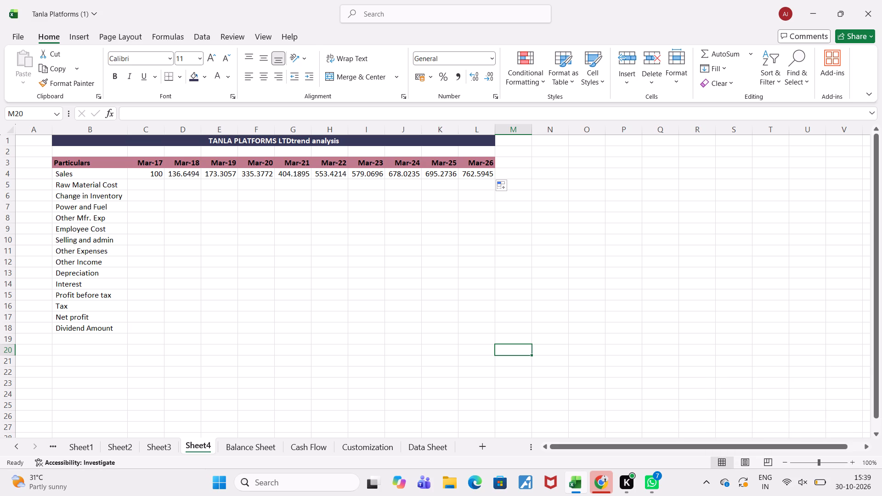
Remove the *100 multiplier from the C4 Sales formula, making it =IFERROR(Sheet1!C4/Sheet1!$C4,"na").
left_click(158, 167)
left_click(156, 169)
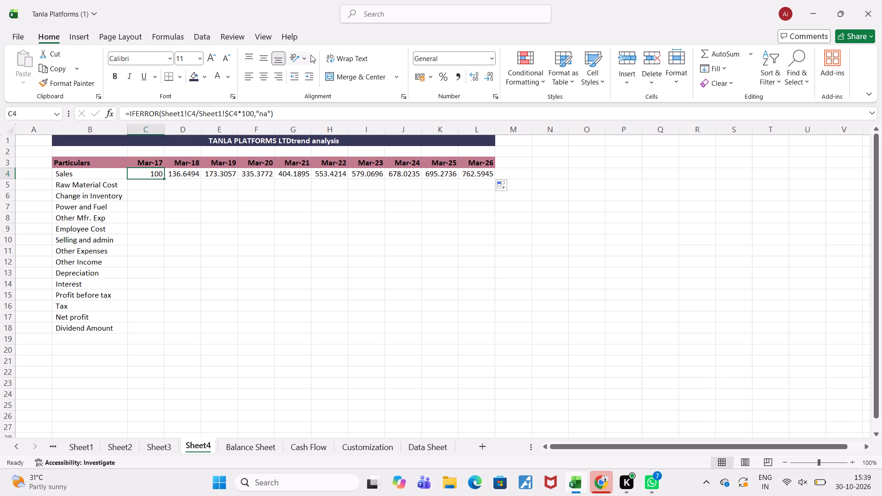
left_click(255, 114)
key("BackSpace")
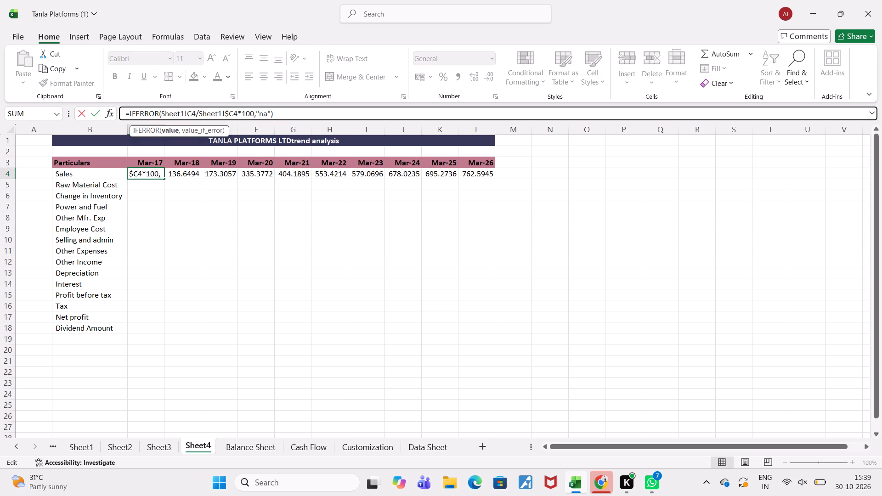
key("BackSpace")
key("BackSpace")
key("BackSpace")
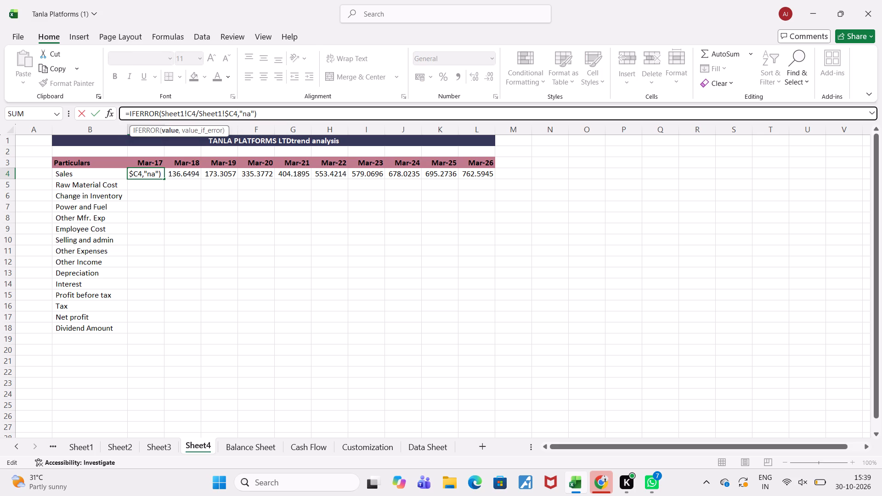
key("Return")
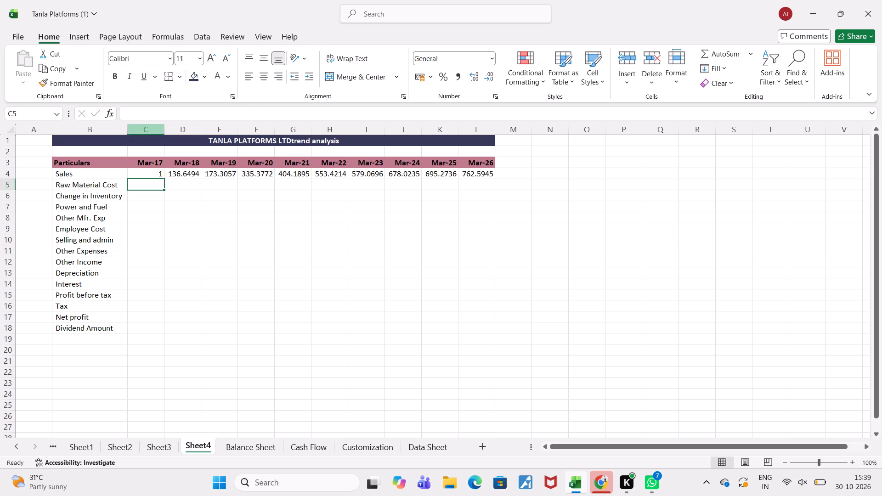
Format the Mar-17 Sales trend cell C4 as a percentage.
left_click(140, 175)
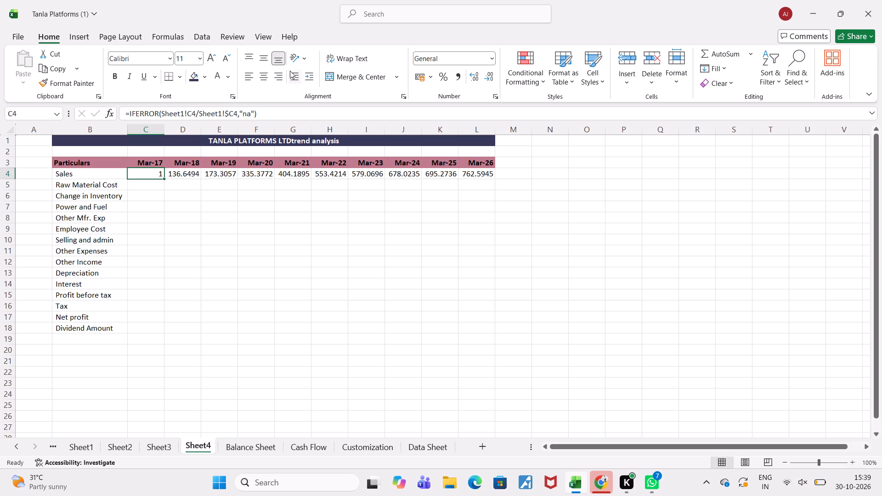
left_click(443, 78)
scroll(419, 189, "right", 1)
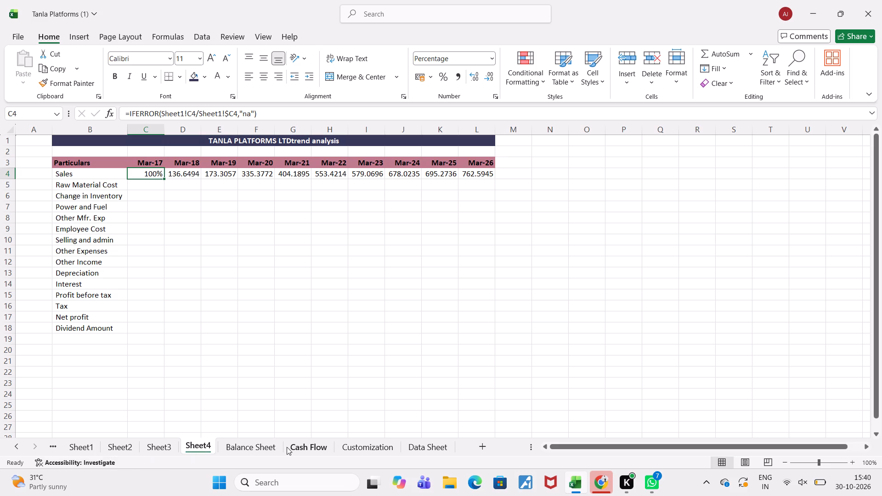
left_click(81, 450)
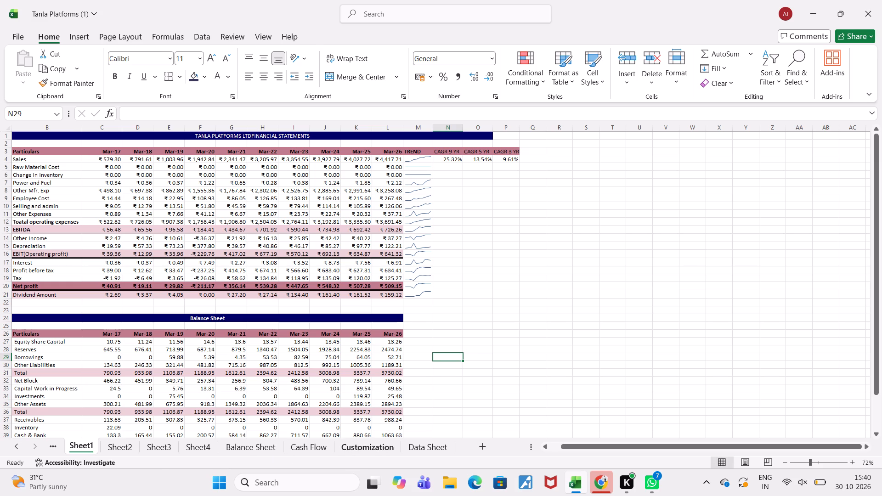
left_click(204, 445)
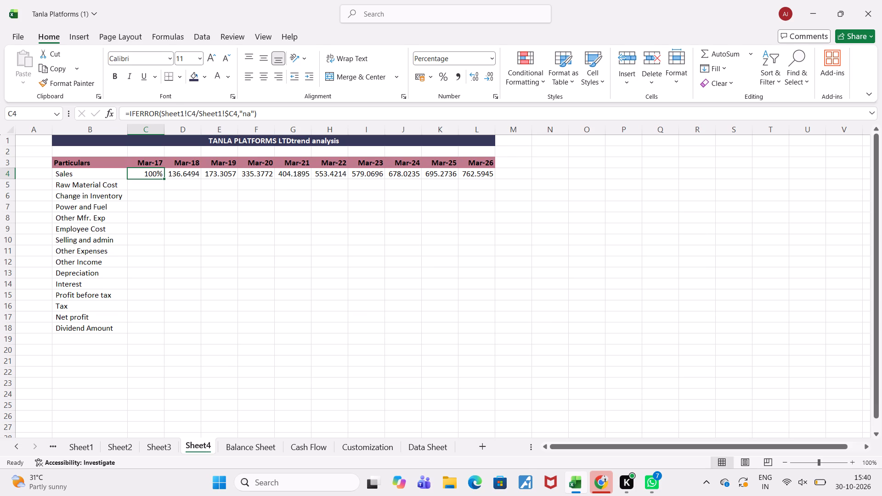
Fill the Mar-17 Sales percentage formula from C4 across the Sales row through Mar-26 in L4.
left_click(164, 178)
left_click_drag(163, 179, 246, 180)
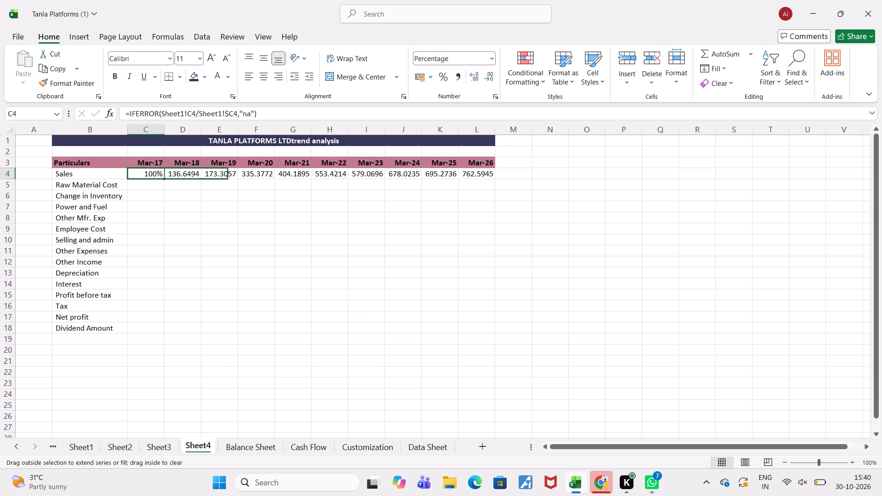
left_click_drag(246, 180, 502, 176)
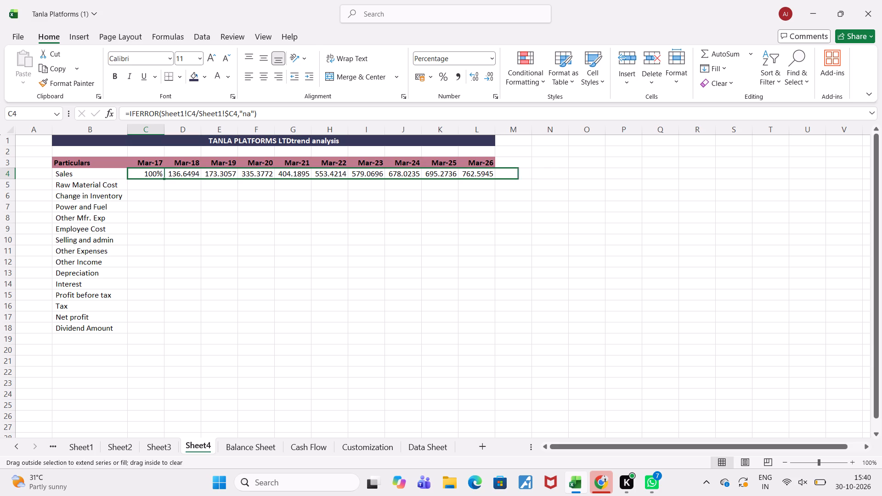
left_click_drag(502, 176, 485, 174)
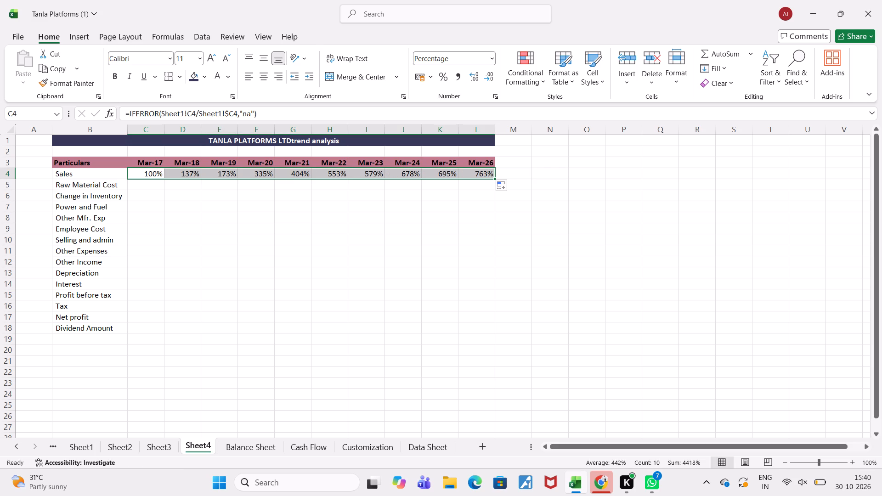
left_click(390, 342)
Select the Sales row's trend percentages from Mar-17 to Mar-26, cells C4:L4.
double_click(153, 179)
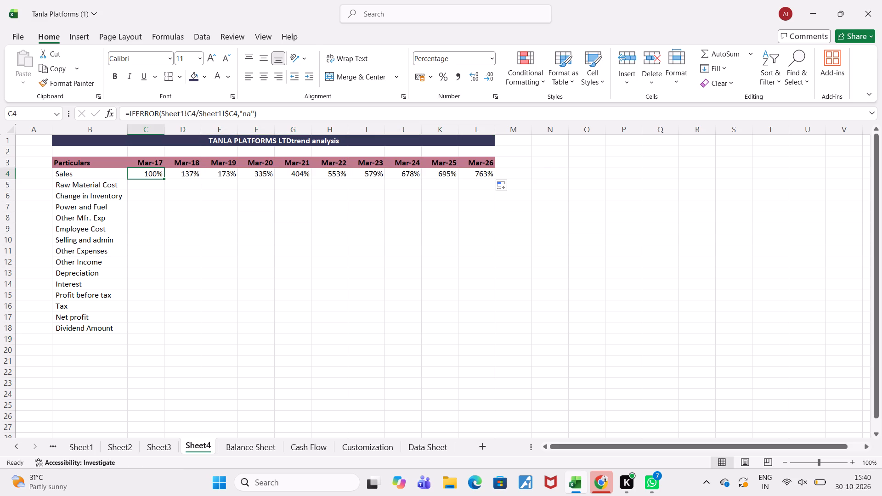
key("shift+Right")
key("shift+Right")
key("shift+Right")
key("shift+Right")
key("shift+Right")
key("shift+Right")
key("shift+Right")
key("shift+Right")
key("shift+Right")
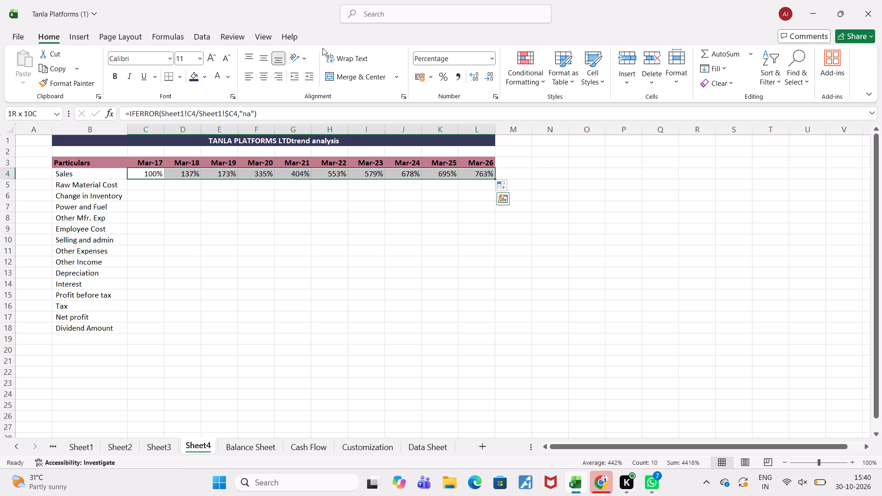
Format the Sales trend percentages in C4:L4 to show two decimal places.
left_click(444, 72)
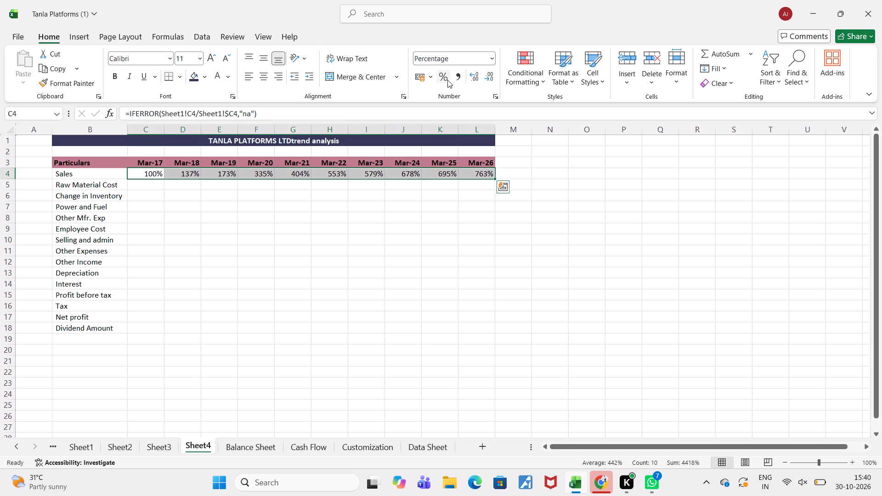
double_click(473, 79)
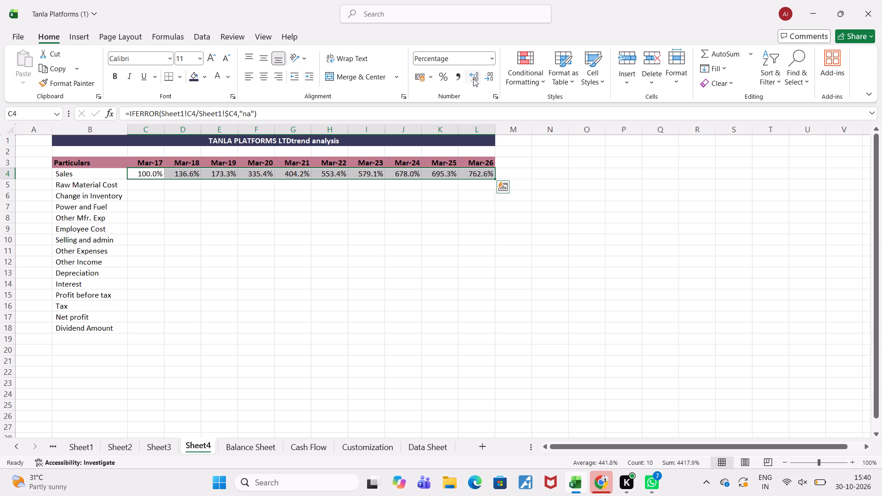
key("Return")
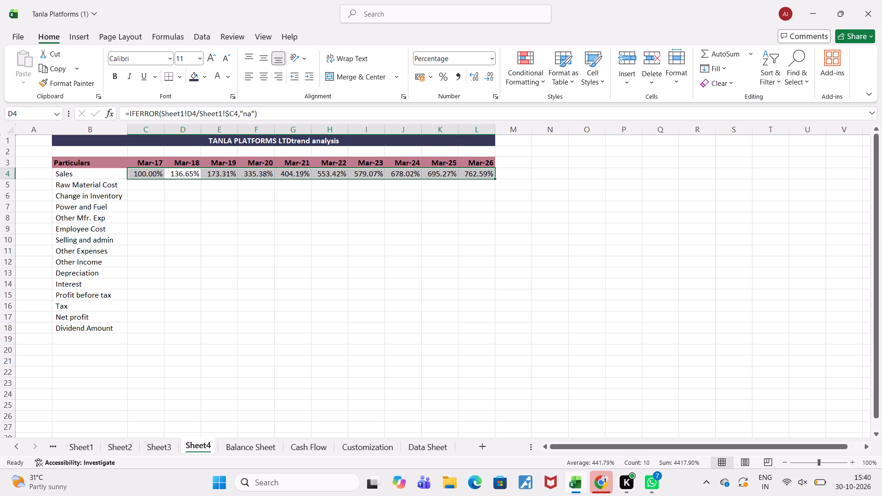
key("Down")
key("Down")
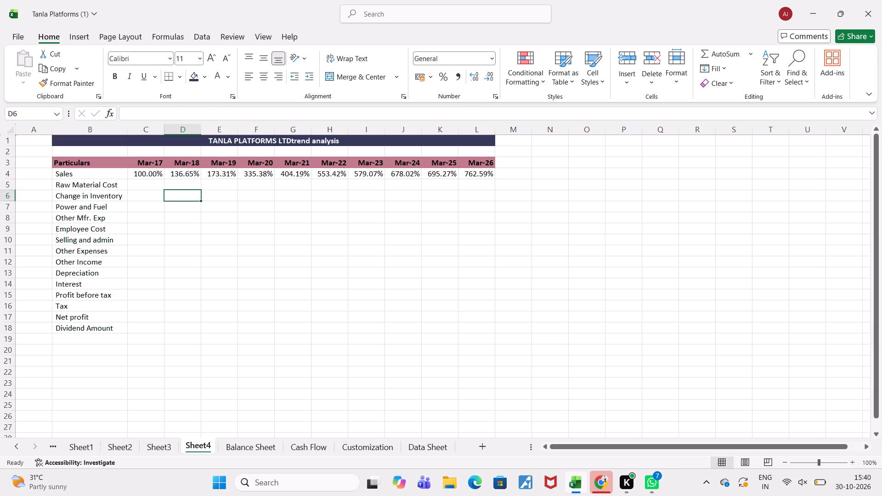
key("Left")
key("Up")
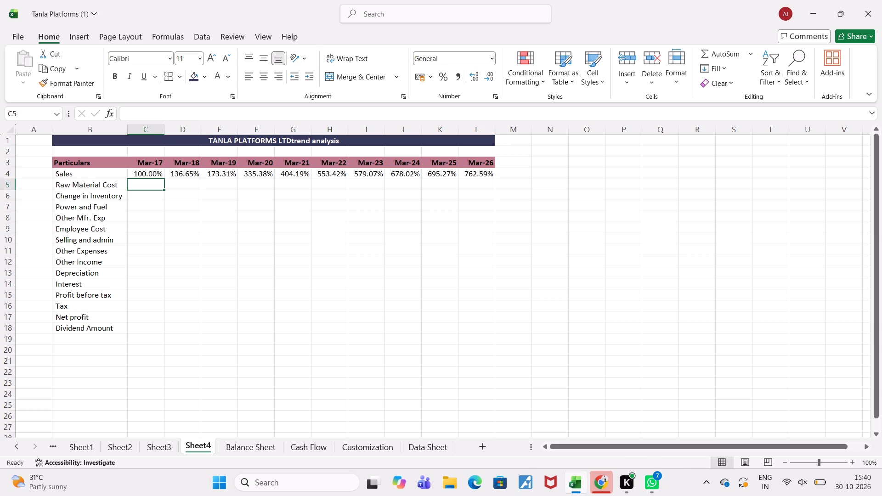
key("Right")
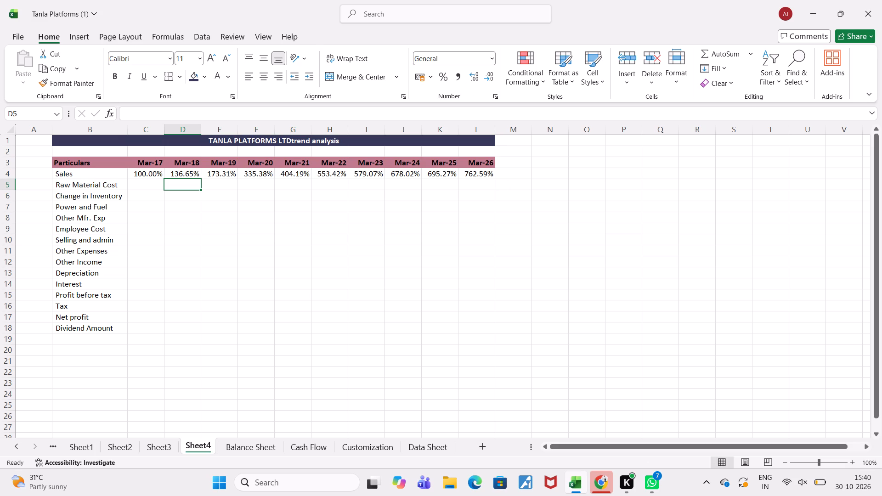
Save the Tanla Platforms (1) workbook.
key("ctrl+s")
left_click(375, 349)
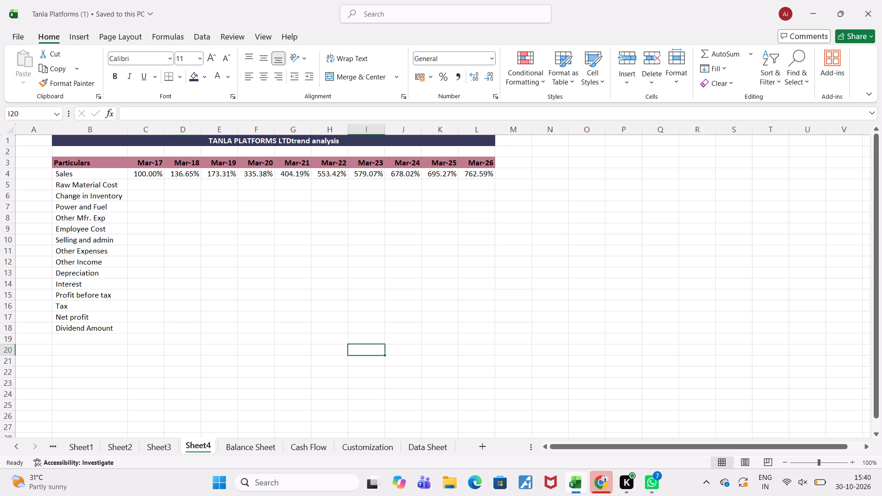
key("ctrl+s")
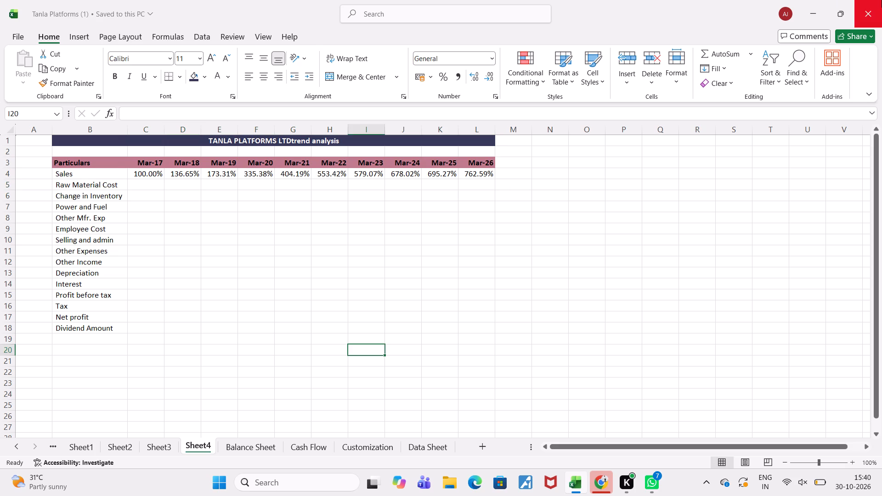
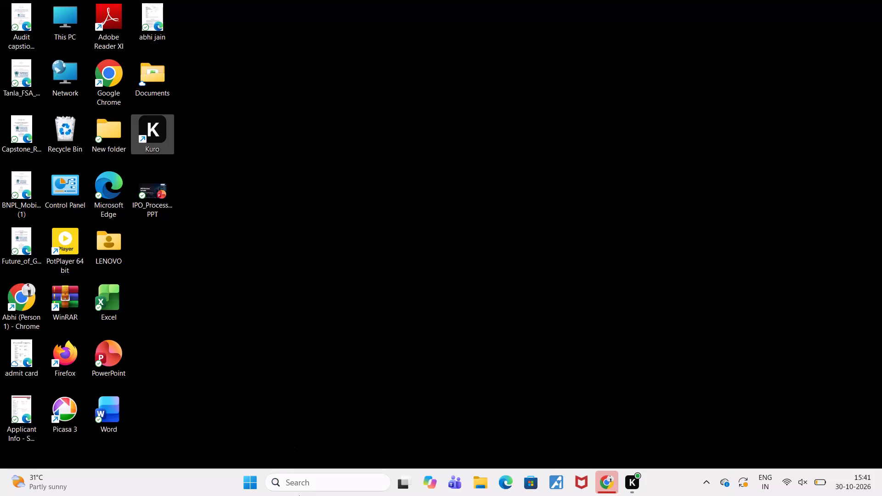
Search the computer for the WhatsApp app with the search term WHAT.
left_click(303, 485)
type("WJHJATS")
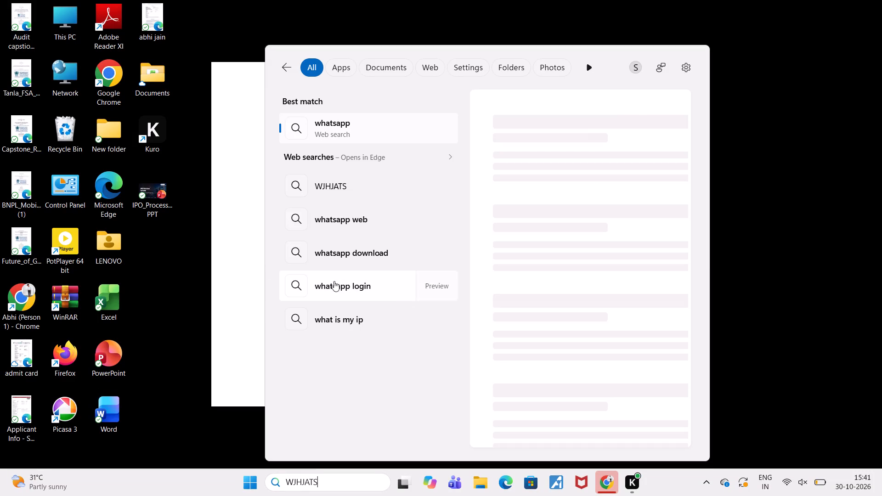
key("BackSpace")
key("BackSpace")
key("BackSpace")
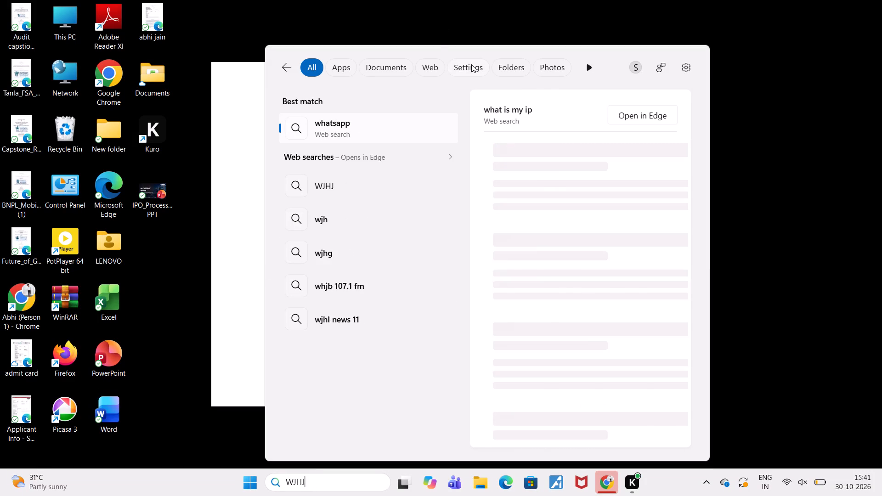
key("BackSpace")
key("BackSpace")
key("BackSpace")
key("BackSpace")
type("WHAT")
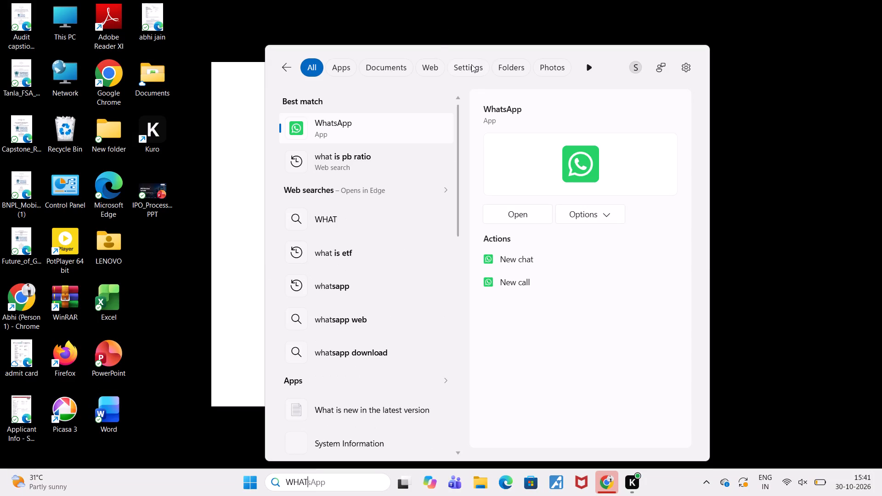